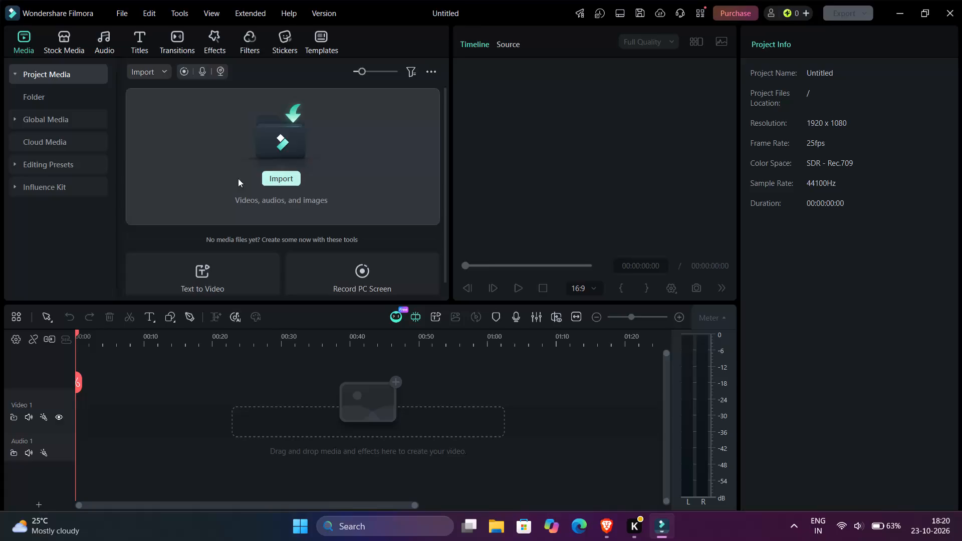
Import the WhatsApp image of the handwritten page into the project media.
{"action": "double_click", "coordinate": [129, 211]}
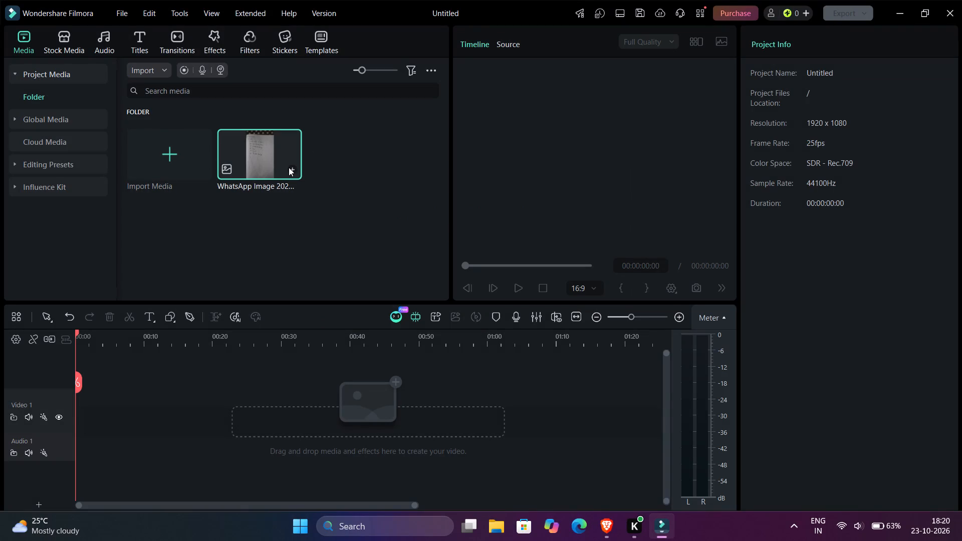
Add the WhatsApp image to the Video 1 track three times in a row.
{"action": "left_click", "coordinate": [289, 167]}
{"action": "left_click", "coordinate": [292, 167]}
{"action": "left_click", "coordinate": [292, 171]}
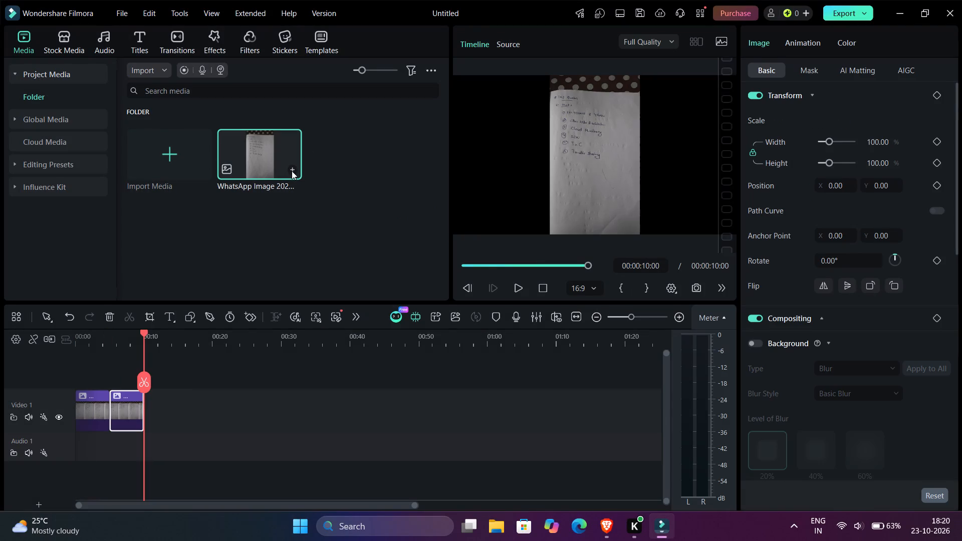
Split the third image clip on the Video 1 track at 00:00:11:05.
{"action": "left_click_drag", "start_coordinate": [571, 269], "coordinate": [535, 272]}
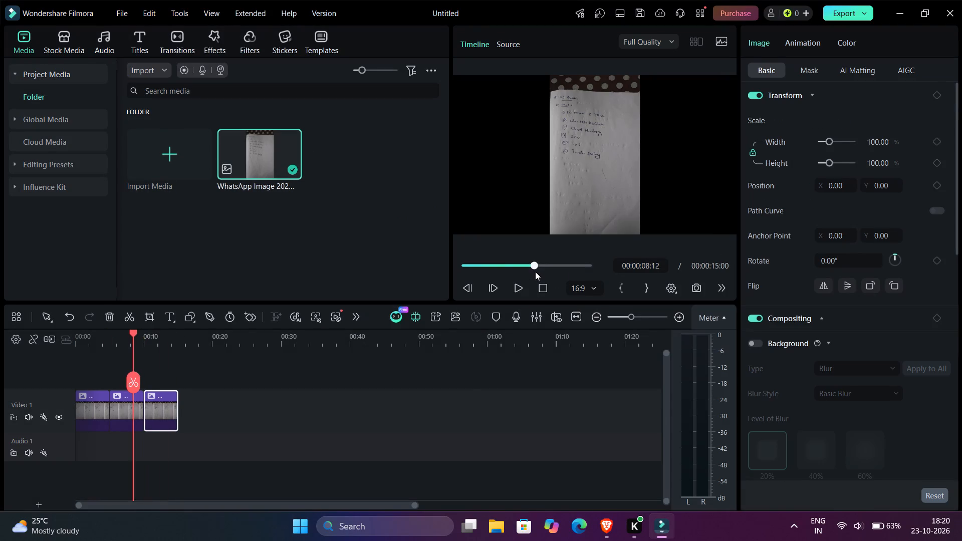
{"action": "left_click", "coordinate": [152, 412]}
{"action": "left_click_drag", "start_coordinate": [152, 412], "coordinate": [136, 412]}
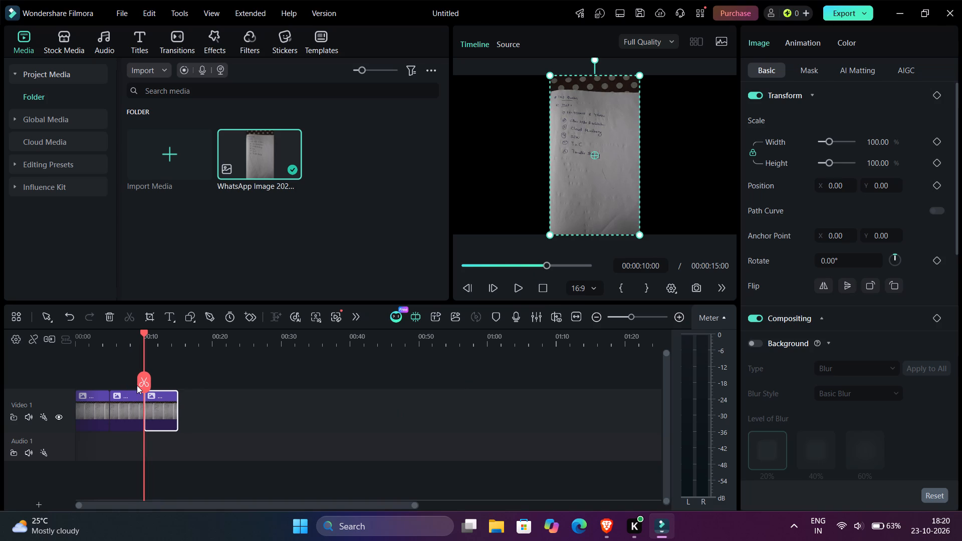
{"action": "left_click_drag", "start_coordinate": [141, 385], "coordinate": [152, 385]}
{"action": "left_click", "coordinate": [152, 385]}
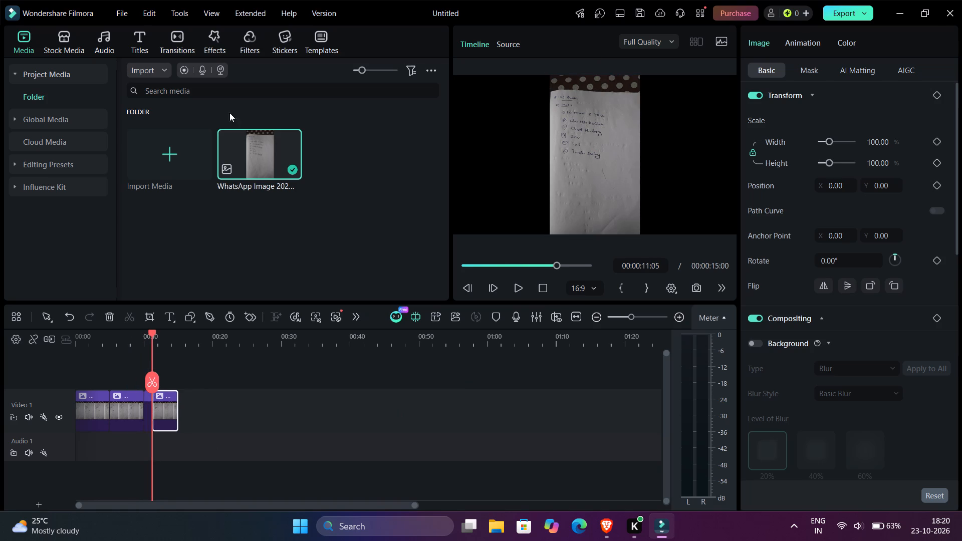
Import the image CP11.jpg from the Downloads folder into the project media.
{"action": "double_click", "coordinate": [181, 140]}
{"action": "scroll", "coordinate": [208, 180], "scroll_direction": "down", "scroll_amount": 1}
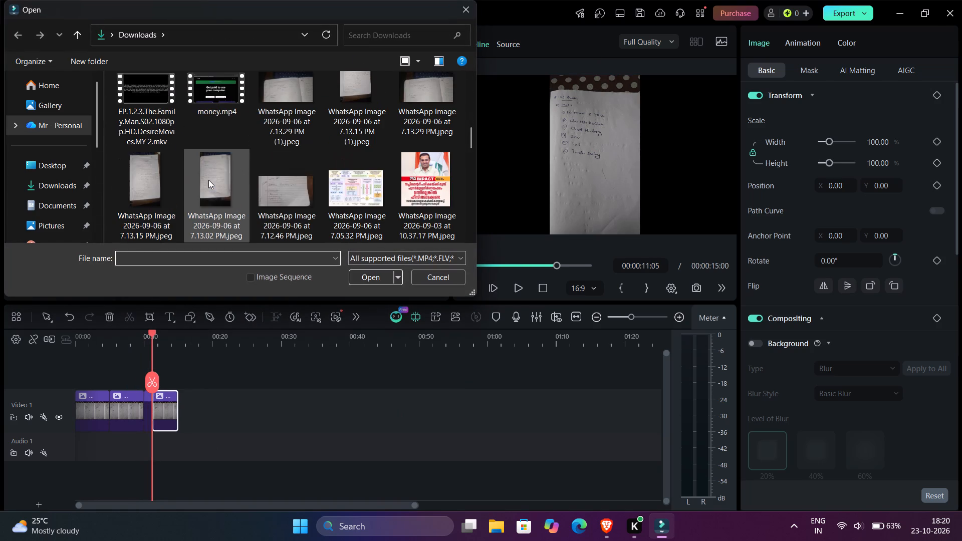
{"action": "scroll", "coordinate": [208, 180], "scroll_direction": "down", "scroll_amount": 3}
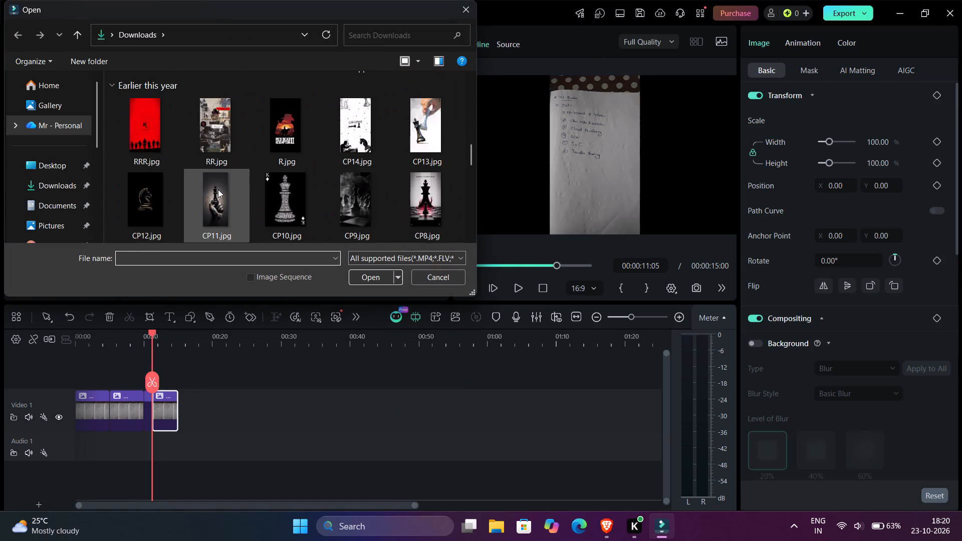
{"action": "double_click", "coordinate": [218, 189]}
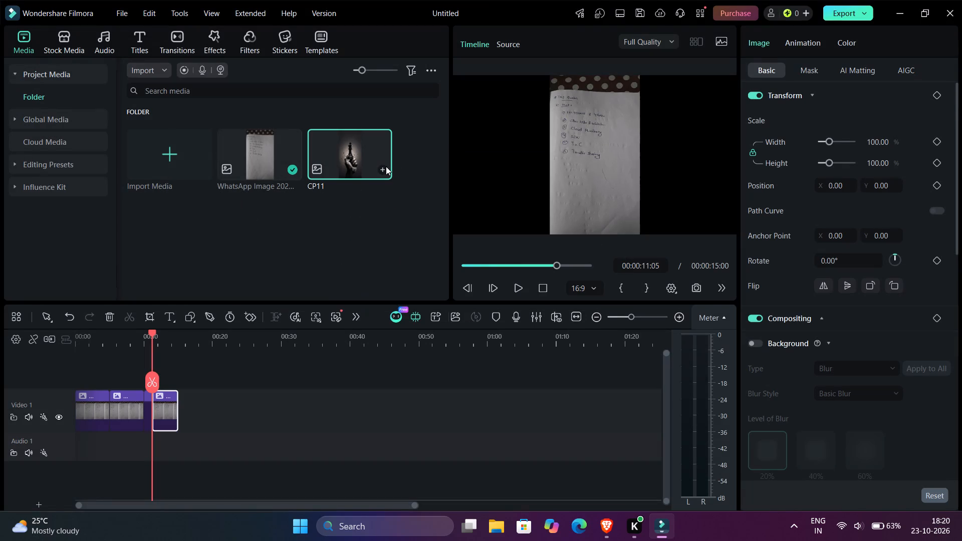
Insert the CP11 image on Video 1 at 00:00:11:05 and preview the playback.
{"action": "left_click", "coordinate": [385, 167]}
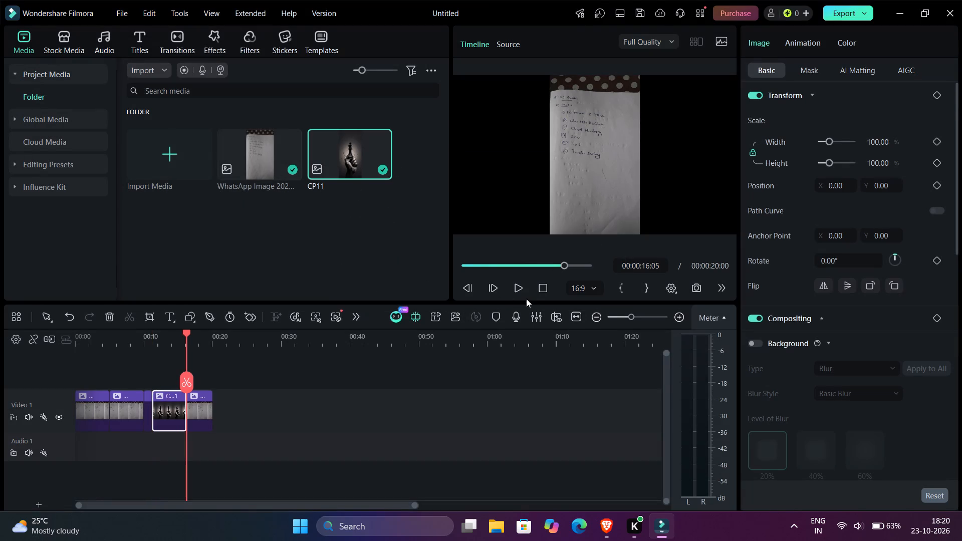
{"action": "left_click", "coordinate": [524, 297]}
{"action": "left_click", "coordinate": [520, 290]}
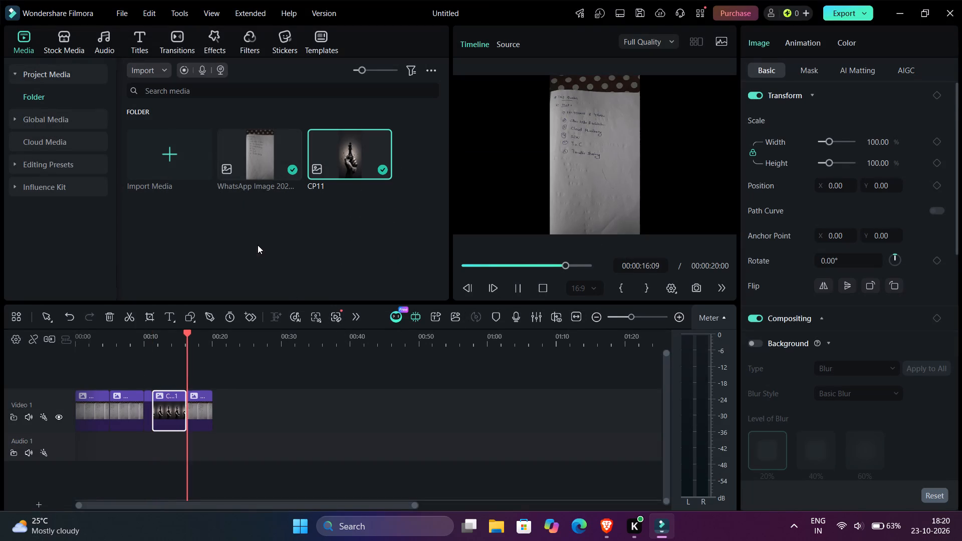
Add a default text title and place it on Video 1 at 00:00:11:05, over the CP11 clip.
{"action": "left_click", "coordinate": [145, 34]}
{"action": "double_click", "coordinate": [145, 34]}
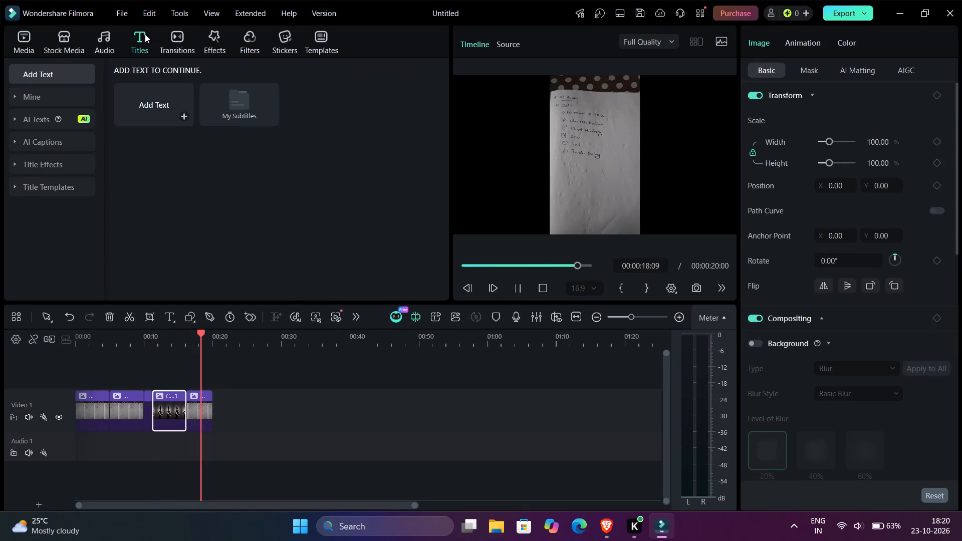
{"action": "left_click", "coordinate": [184, 114]}
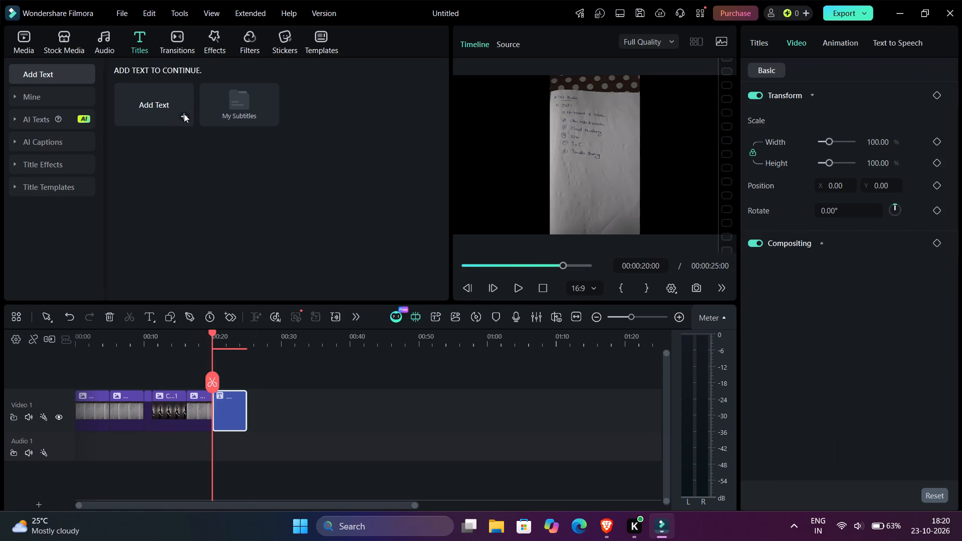
{"action": "left_click_drag", "start_coordinate": [215, 420], "coordinate": [183, 414]}
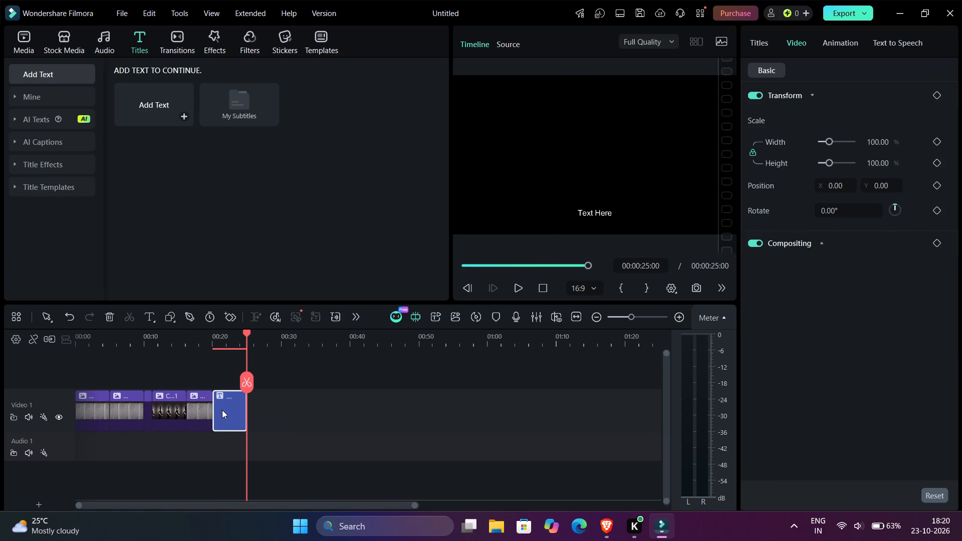
{"action": "left_click_drag", "start_coordinate": [222, 410], "coordinate": [164, 445]}
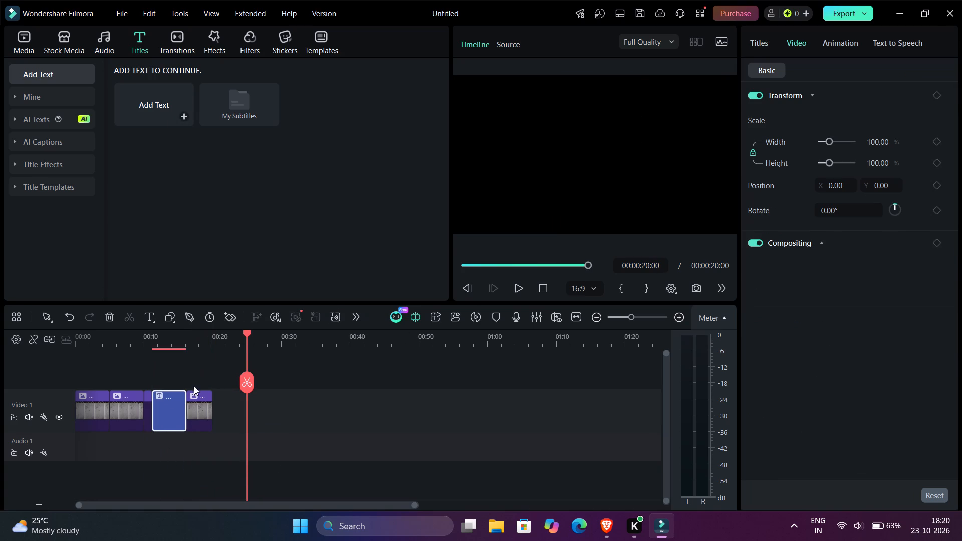
Replace the title's placeholder text with "why chess is better".
{"action": "left_click", "coordinate": [172, 408]}
{"action": "triple_click", "coordinate": [166, 399]}
{"action": "left_click", "coordinate": [166, 399]}
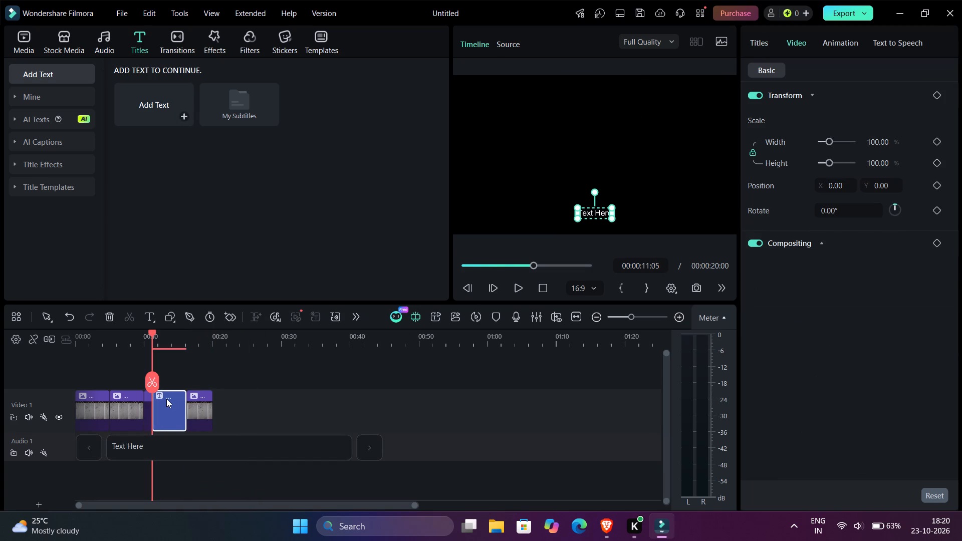
{"action": "key", "text": "BackSpace"}
{"action": "key", "text": "BackSpace"}
{"action": "key", "text": "BackSpace"}
{"action": "key", "text": "BackSpace"}
{"action": "key", "text": "BackSpace"}
{"action": "key", "text": "BackSpace"}
{"action": "key", "text": "BackSpace"}
{"action": "key", "text": "BackSpace"}
{"action": "key", "text": "BackSpace"}
{"action": "key", "text": "BackSpace"}
{"action": "key", "text": "BackSpace"}
{"action": "key", "text": "BackSpace"}
{"action": "key", "text": "BackSpace"}
{"action": "key", "text": "BackSpace"}
{"action": "key", "text": "BackSpace"}
{"action": "key", "text": "BackSpace"}
{"action": "key", "text": "BackSpace"}
{"action": "key", "text": "BackSpace"}
{"action": "key", "text": "BackSpace"}
{"action": "key", "text": "BackSpace"}
{"action": "type", "text": "why chess is"}
{"action": "key", "text": "space"}
{"action": "type", "text": "better"}
{"action": "key", "text": "Return"}
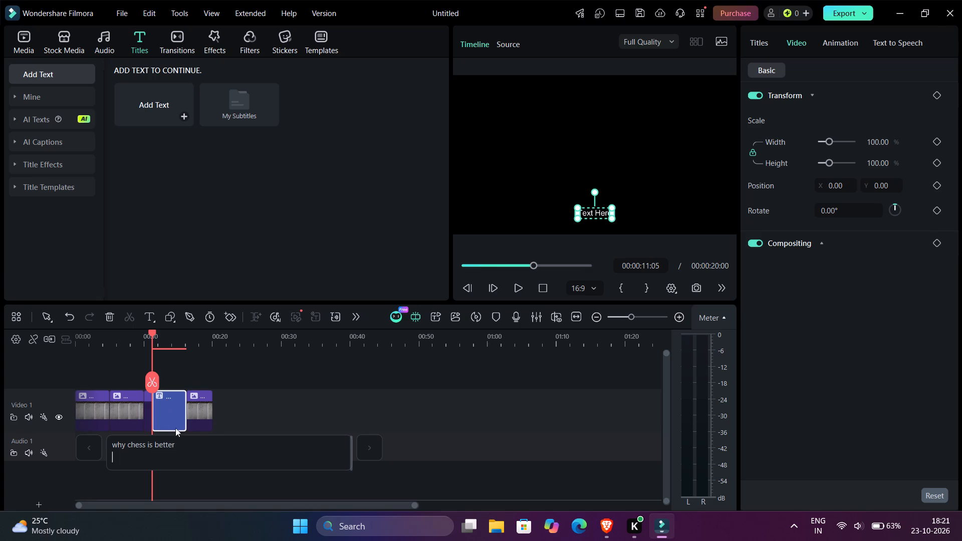
{"action": "left_click", "coordinate": [311, 411]}
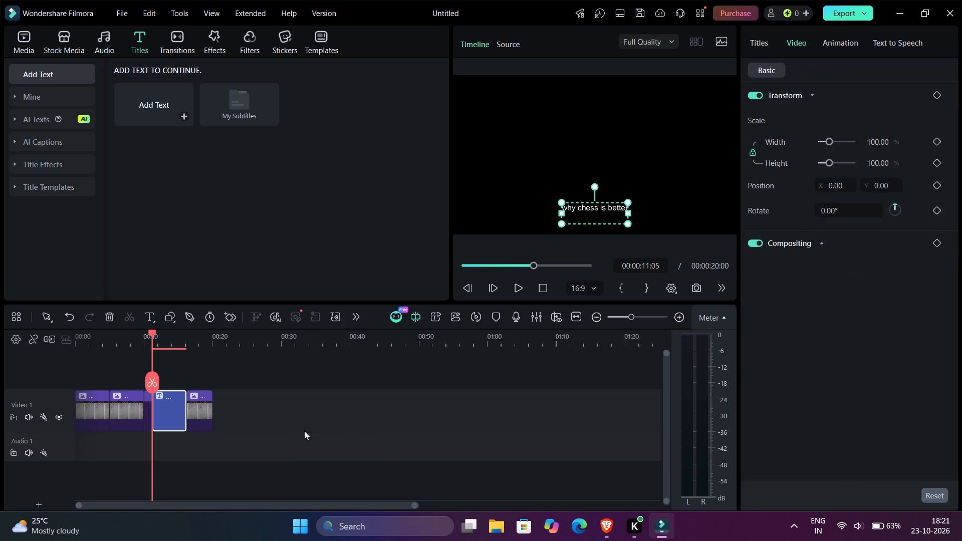
Play the sequence from the beginning to review the image clips and the title.
{"action": "left_click_drag", "start_coordinate": [537, 264], "coordinate": [339, 279]}
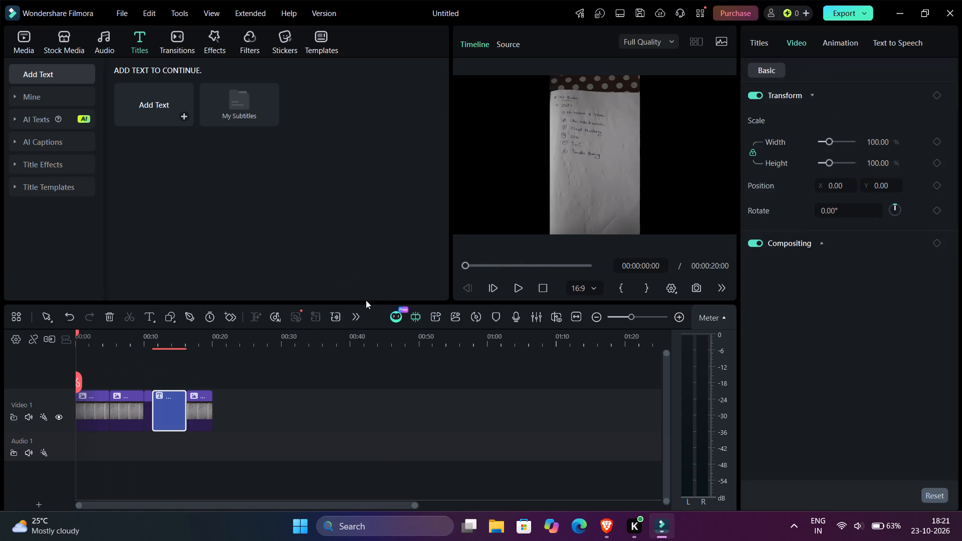
{"action": "scroll", "coordinate": [207, 404], "scroll_direction": "right", "scroll_amount": 4}
{"action": "left_click", "coordinate": [511, 292]}
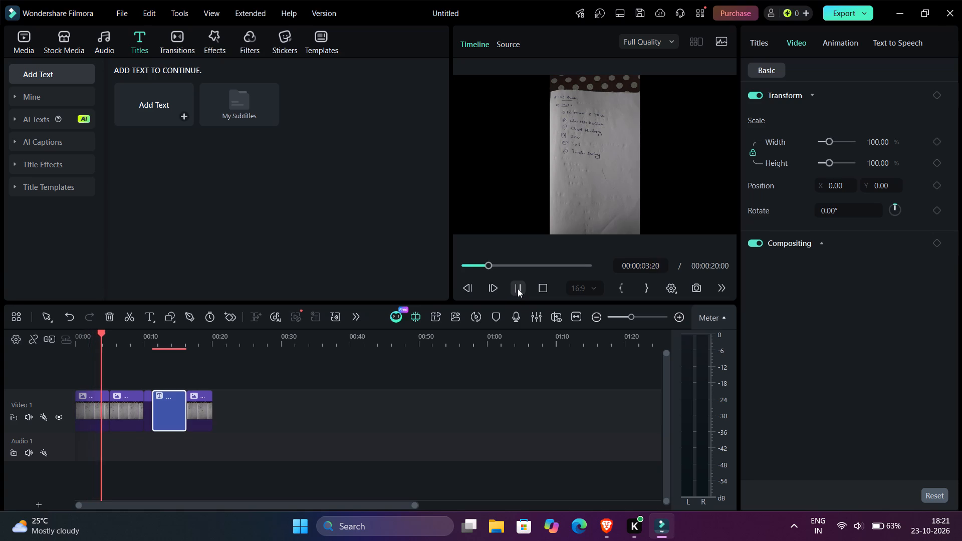
{"action": "double_click", "coordinate": [518, 289]}
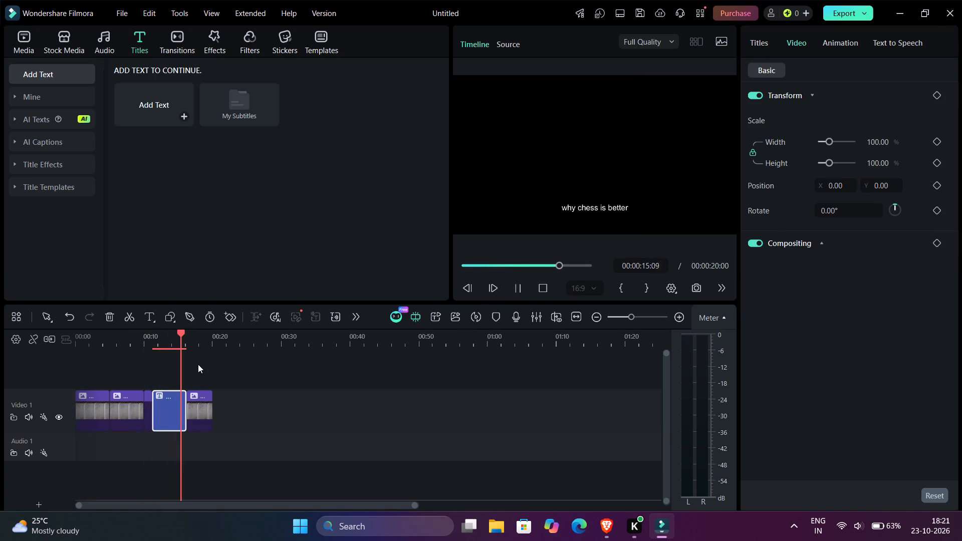
{"action": "left_click_drag", "start_coordinate": [190, 344], "coordinate": [64, 358]}
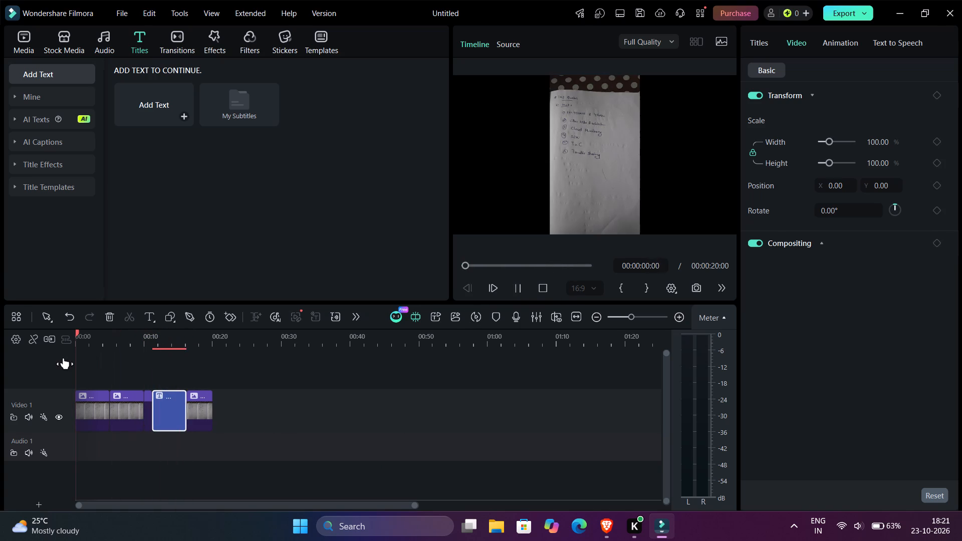
{"action": "left_click_drag", "start_coordinate": [64, 358], "coordinate": [41, 358]}
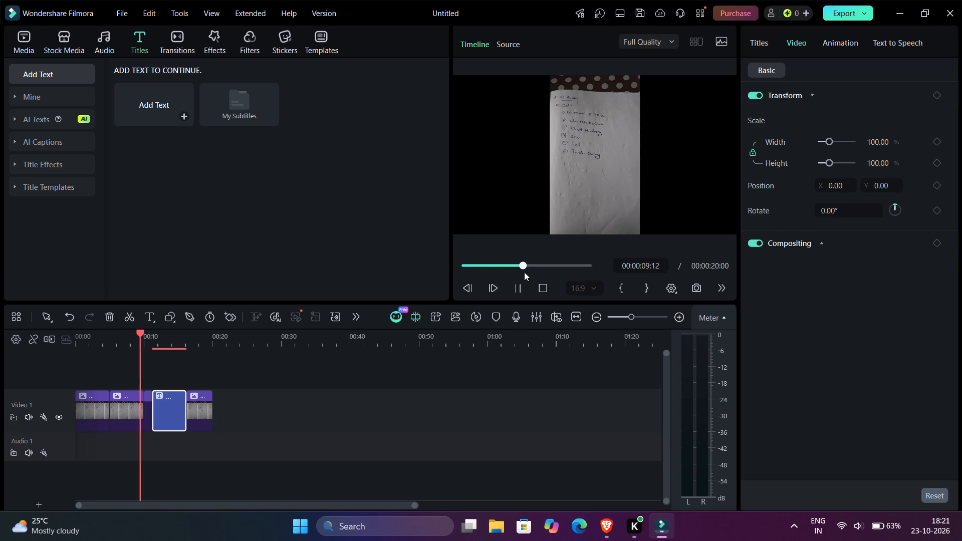
{"action": "left_click_drag", "start_coordinate": [528, 267], "coordinate": [383, 230]}
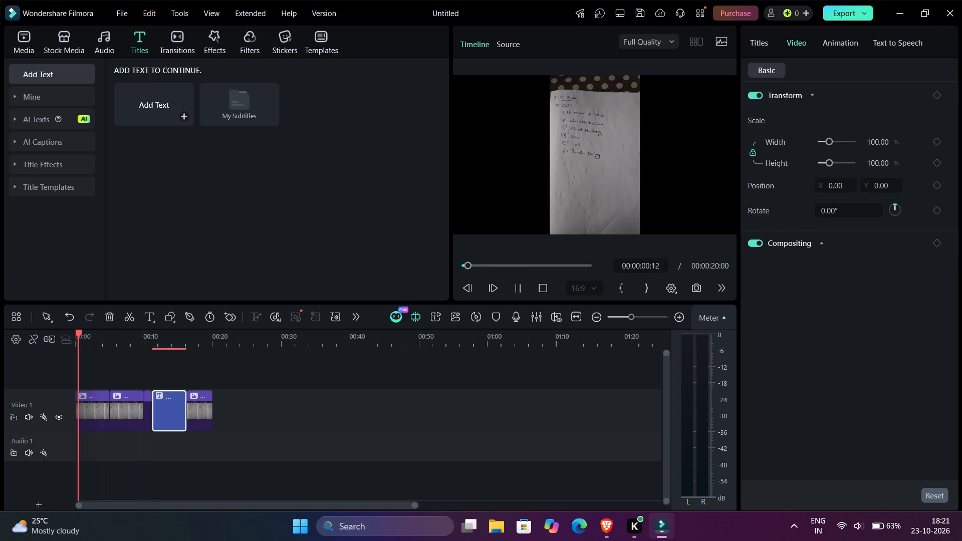
{"action": "left_click_drag", "start_coordinate": [383, 230], "coordinate": [400, 229]}
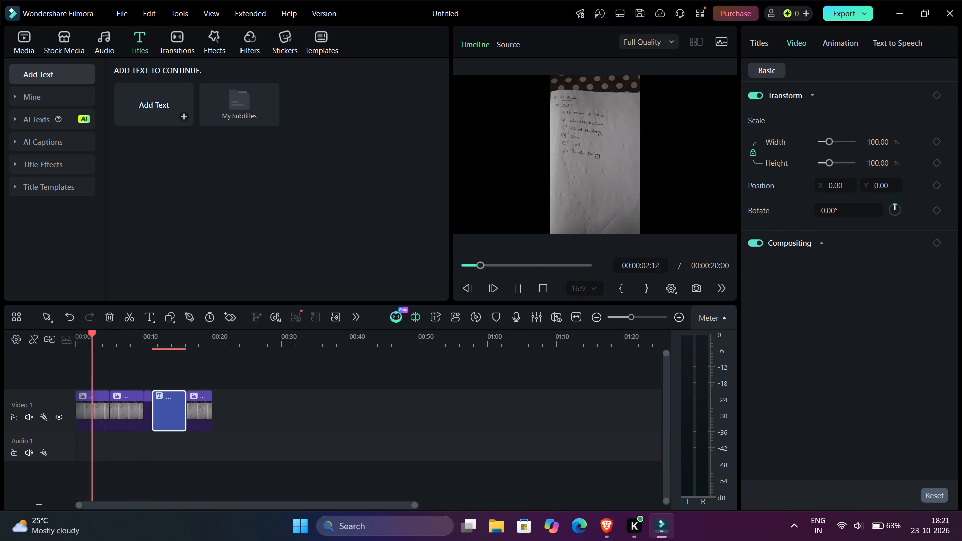
{"action": "left_click_drag", "start_coordinate": [400, 229], "coordinate": [480, 264]}
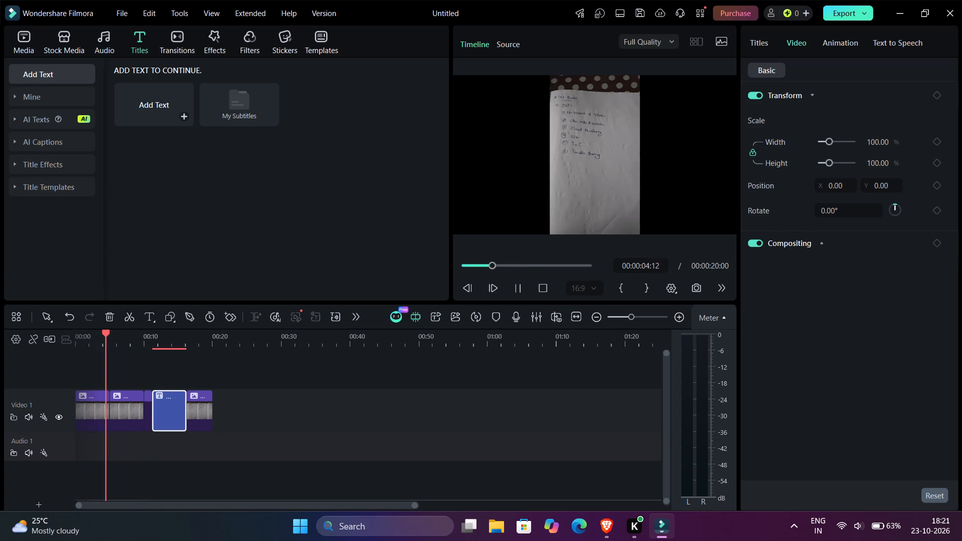
{"action": "left_click_drag", "start_coordinate": [480, 264], "coordinate": [482, 265]}
{"action": "left_click_drag", "start_coordinate": [482, 265], "coordinate": [445, 270]}
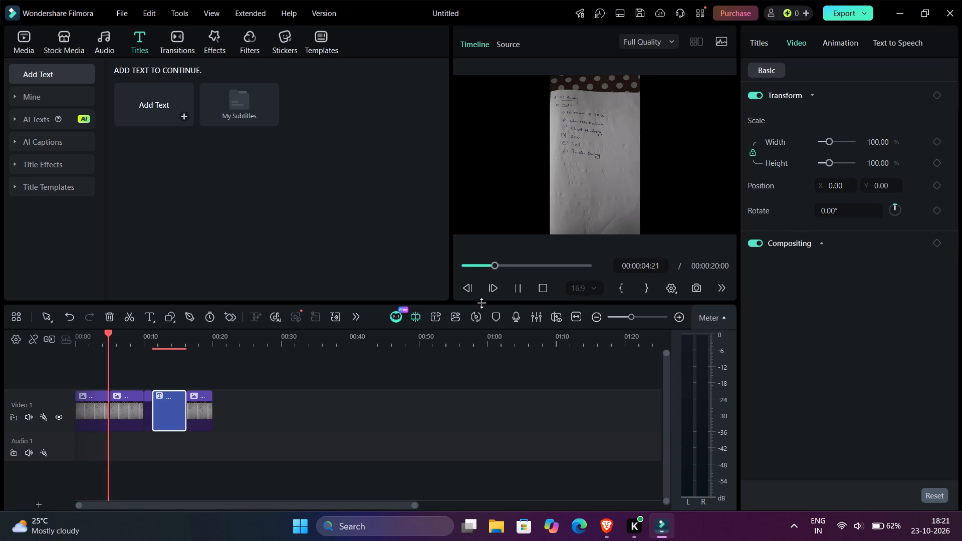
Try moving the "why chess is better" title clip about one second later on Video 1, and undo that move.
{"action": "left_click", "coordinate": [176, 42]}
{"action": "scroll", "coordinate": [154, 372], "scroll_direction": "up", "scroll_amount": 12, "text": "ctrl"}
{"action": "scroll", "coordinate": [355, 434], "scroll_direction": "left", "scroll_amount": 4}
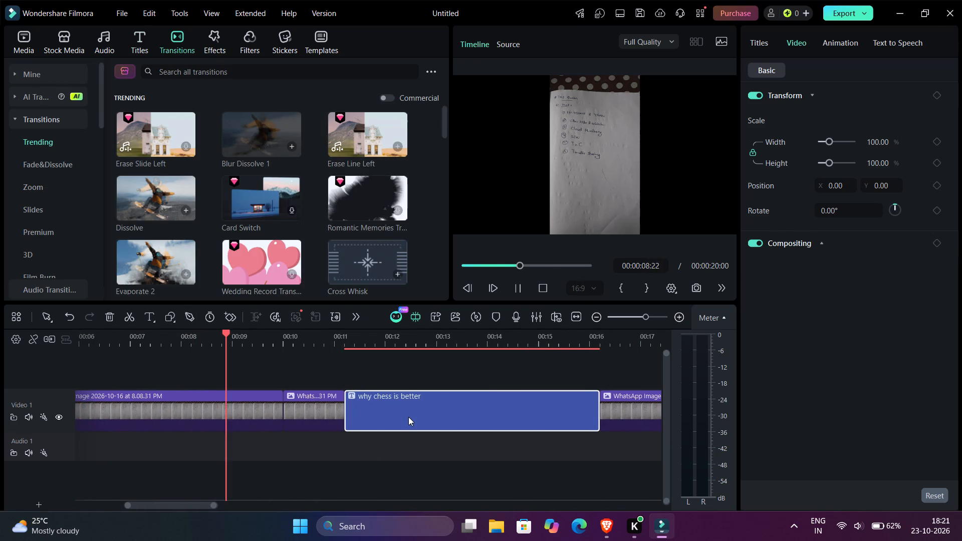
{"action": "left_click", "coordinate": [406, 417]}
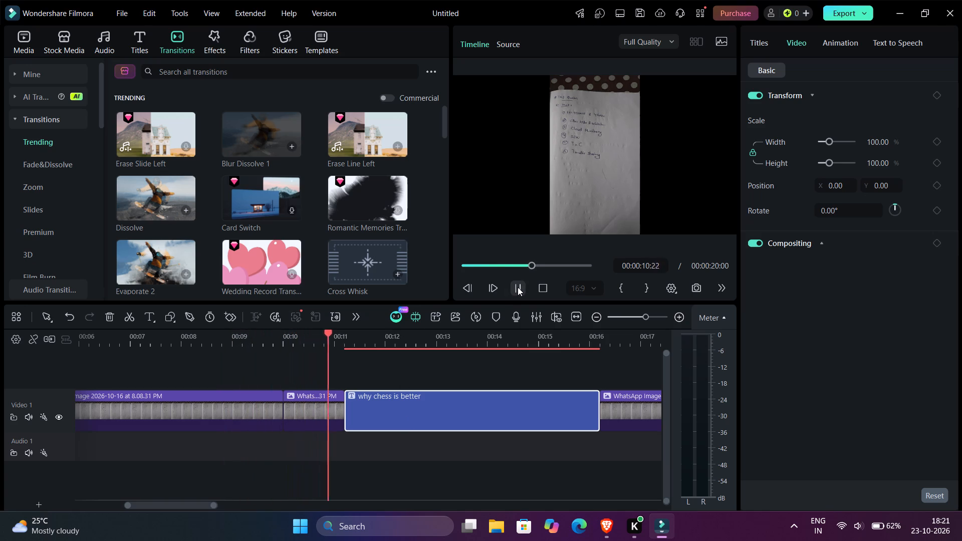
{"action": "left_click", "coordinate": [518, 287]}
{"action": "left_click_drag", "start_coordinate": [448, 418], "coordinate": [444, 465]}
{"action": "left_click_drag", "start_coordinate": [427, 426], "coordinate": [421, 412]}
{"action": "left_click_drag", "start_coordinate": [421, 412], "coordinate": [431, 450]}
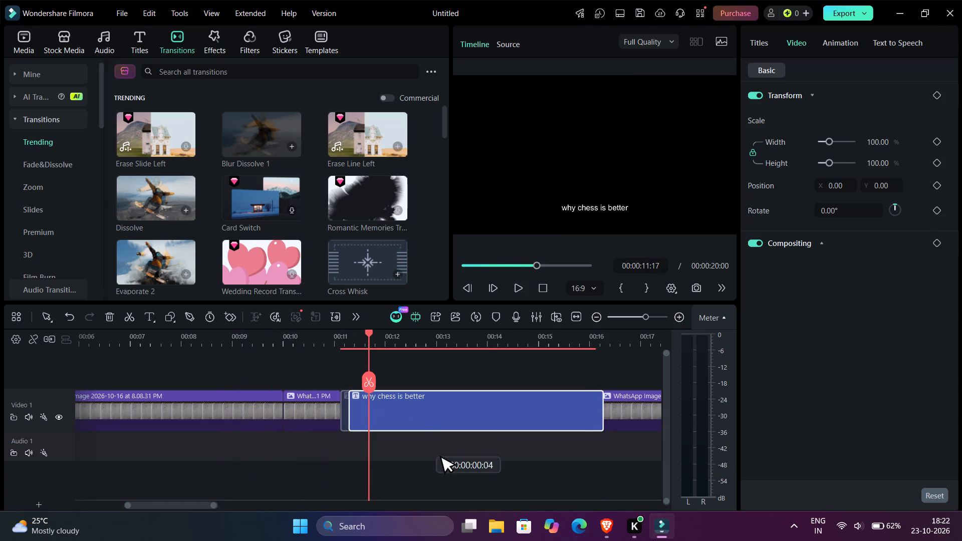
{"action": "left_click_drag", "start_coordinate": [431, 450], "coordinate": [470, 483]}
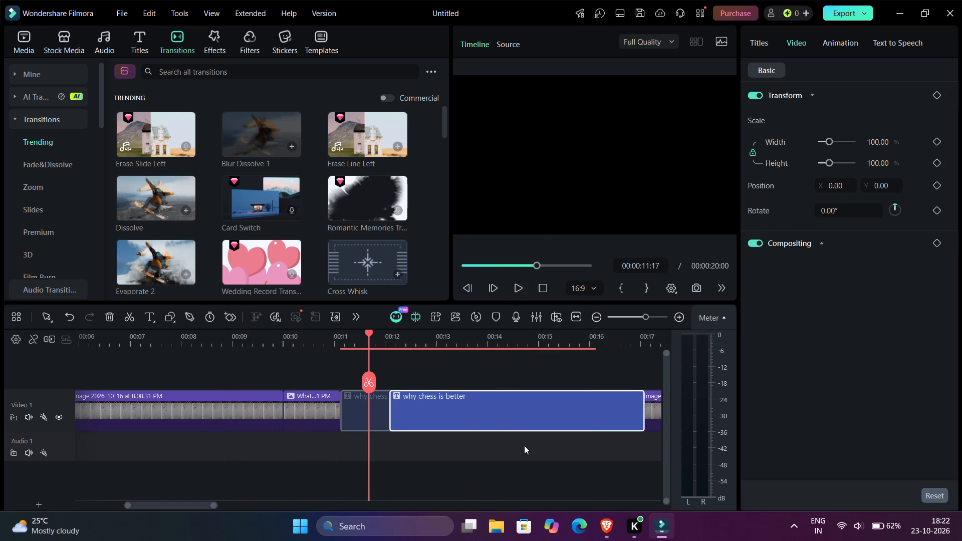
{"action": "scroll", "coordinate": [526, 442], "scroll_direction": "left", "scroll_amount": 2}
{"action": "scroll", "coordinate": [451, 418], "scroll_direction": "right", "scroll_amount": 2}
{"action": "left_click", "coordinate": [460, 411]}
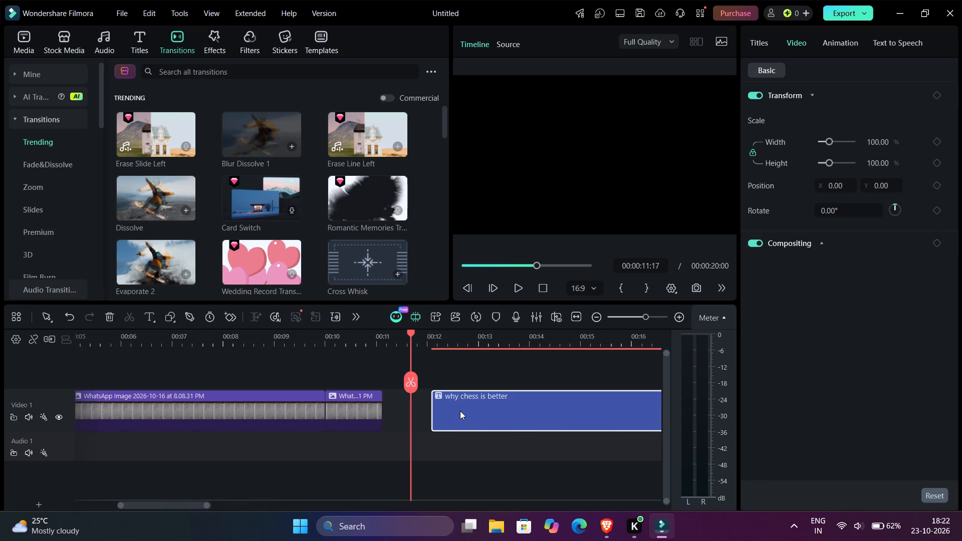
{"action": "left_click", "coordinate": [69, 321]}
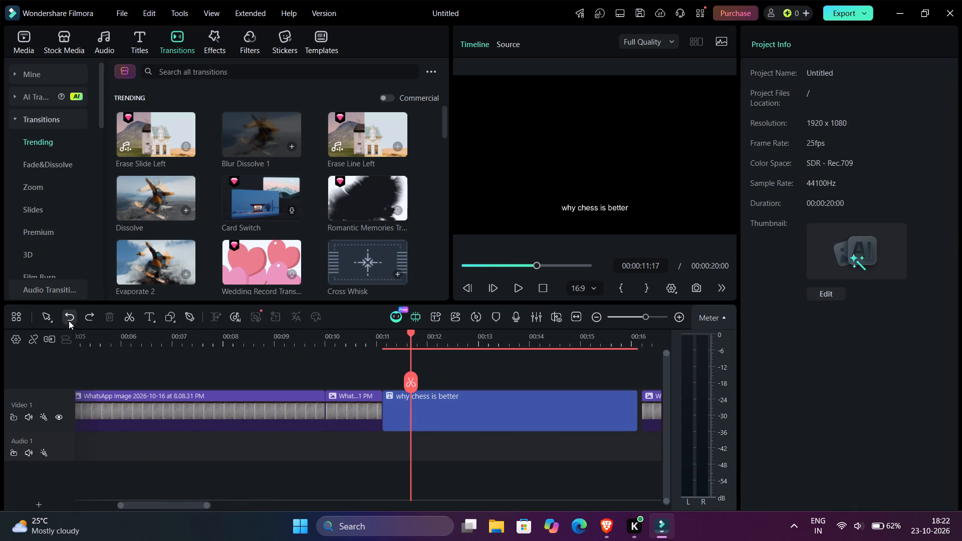
Delete the WhatsApp image clip that follows the title on Video 1.
{"action": "scroll", "coordinate": [408, 425], "scroll_direction": "left", "scroll_amount": 1}
{"action": "left_click", "coordinate": [515, 404]}
{"action": "right_click", "coordinate": [515, 404]}
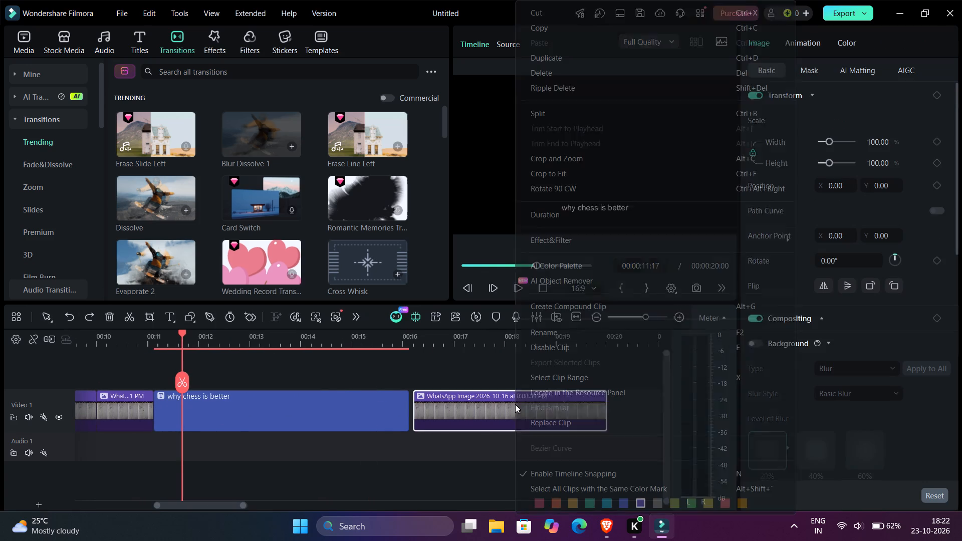
{"action": "left_click", "coordinate": [569, 66]}
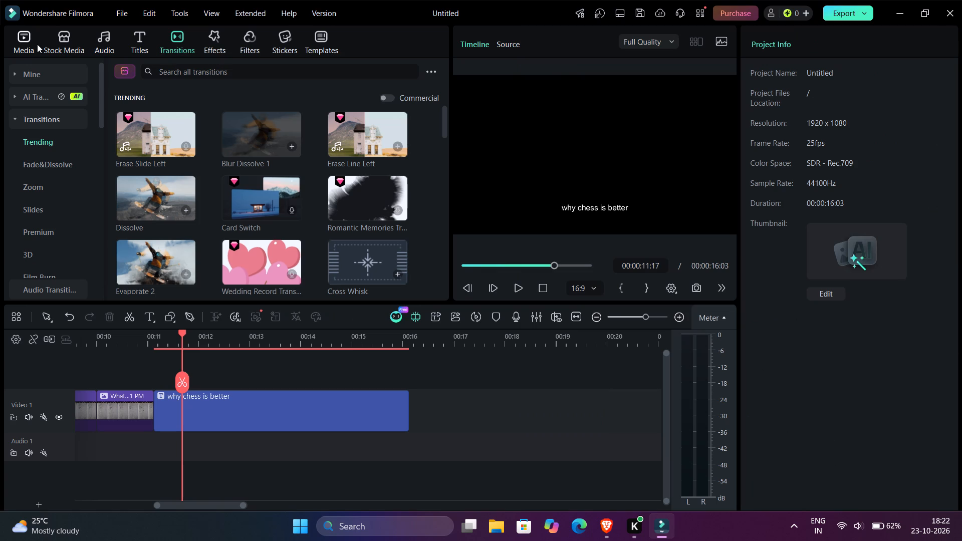
Shorten the title to end at 00:00:14:13 by splitting it at 00:00:14:24 and 00:00:14:13 and deleting both trailing pieces.
{"action": "left_click", "coordinate": [35, 43]}
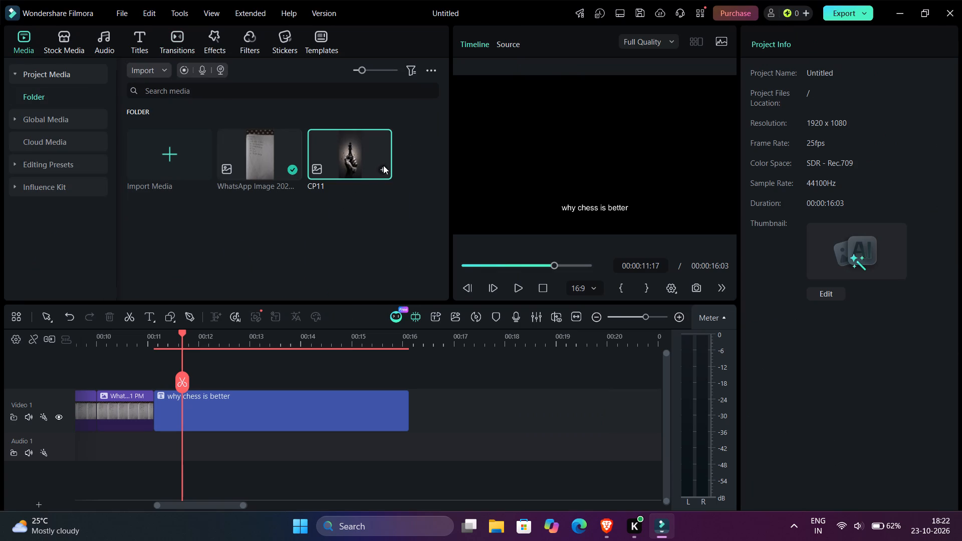
{"action": "scroll", "coordinate": [454, 324], "scroll_direction": "left", "scroll_amount": 10}
{"action": "left_click_drag", "start_coordinate": [181, 375], "coordinate": [349, 374]}
{"action": "left_click", "coordinate": [349, 374]}
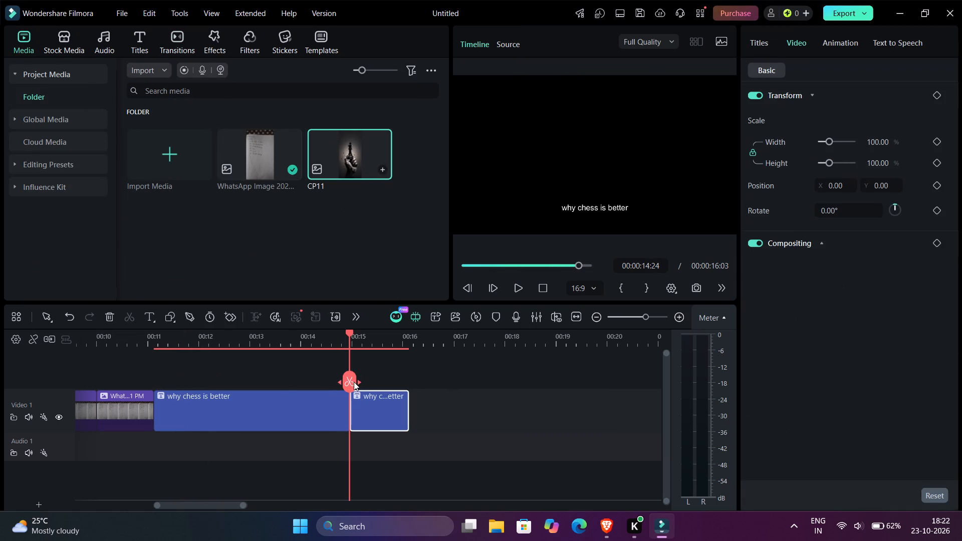
{"action": "left_click_drag", "start_coordinate": [354, 382], "coordinate": [327, 382]}
{"action": "left_click", "coordinate": [327, 382]}
{"action": "left_click", "coordinate": [394, 419]}
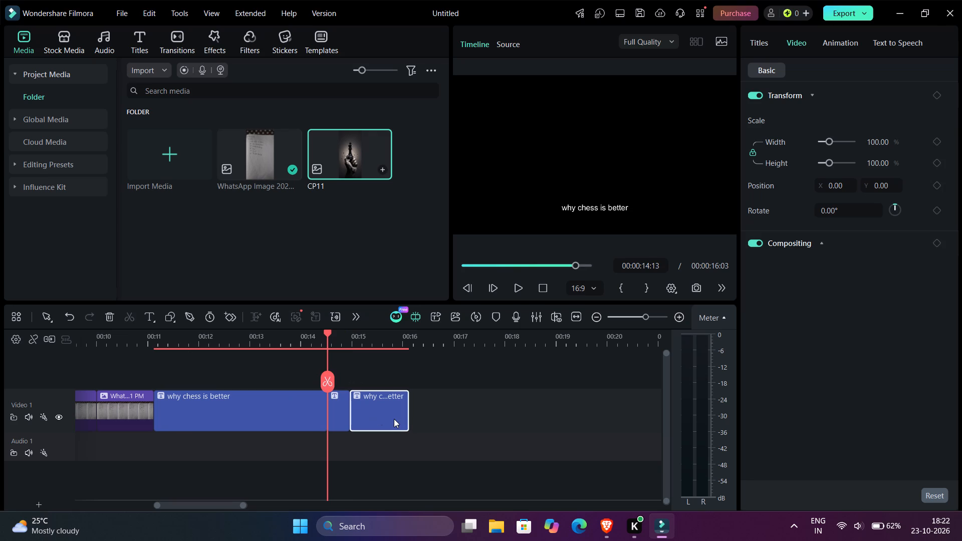
{"action": "left_click", "coordinate": [114, 317]}
{"action": "left_click", "coordinate": [343, 402]}
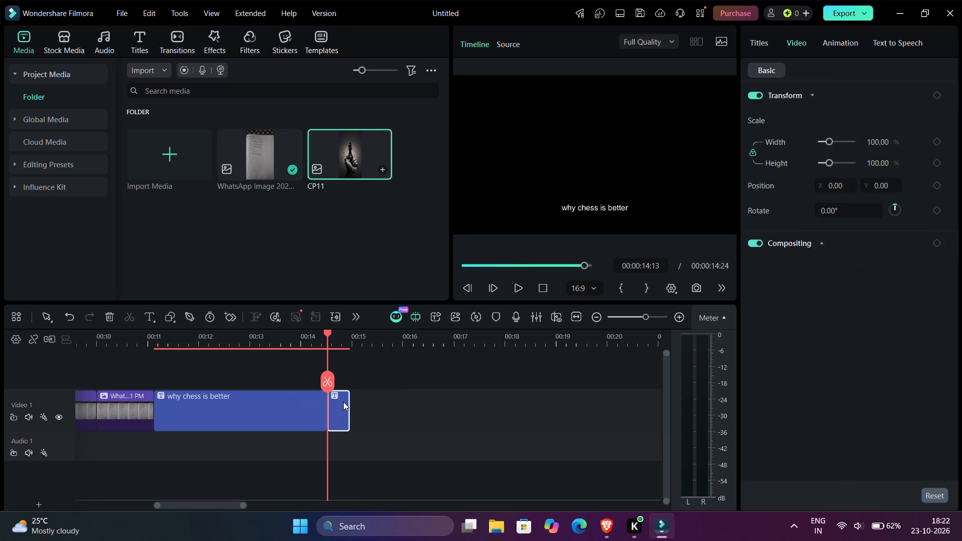
{"action": "left_click", "coordinate": [113, 313]}
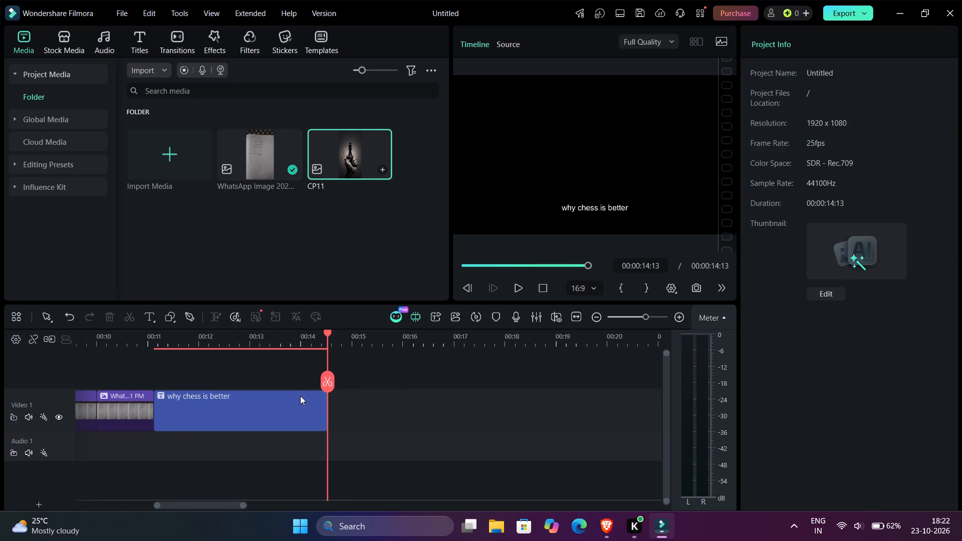
Add the CP11 image from the project media to Video 1 directly after the title, at 00:00:14:13.
{"action": "scroll", "coordinate": [359, 404], "scroll_direction": "up", "scroll_amount": 3}
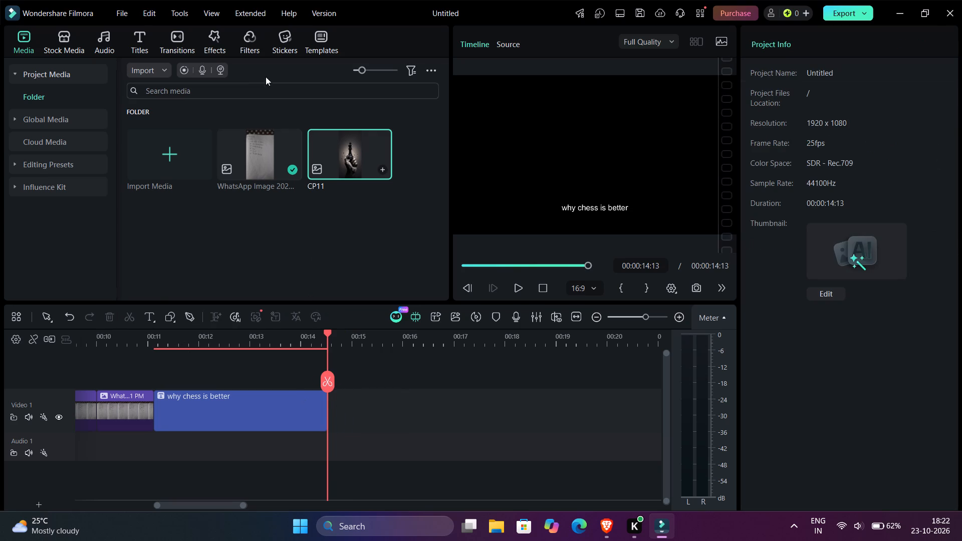
{"action": "left_click", "coordinate": [183, 44]}
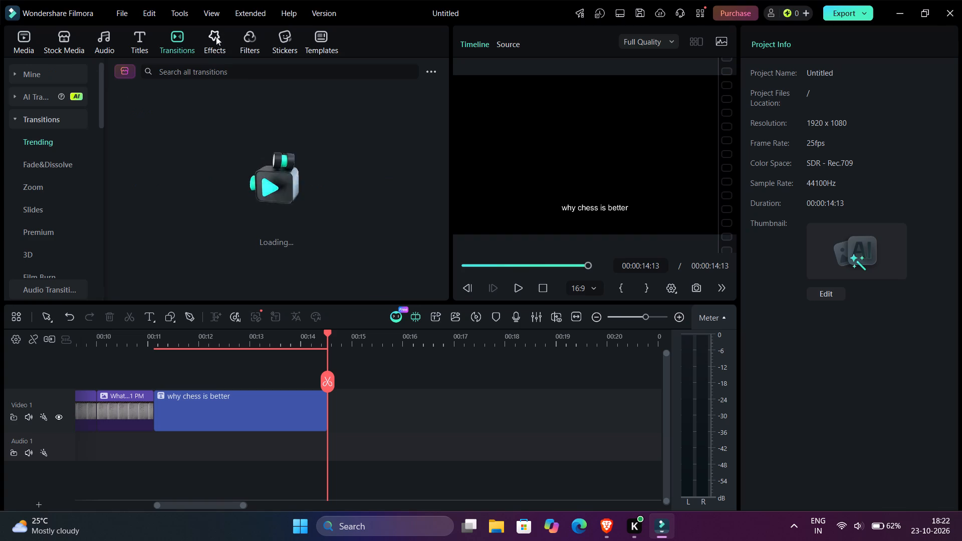
{"action": "left_click", "coordinate": [24, 40]}
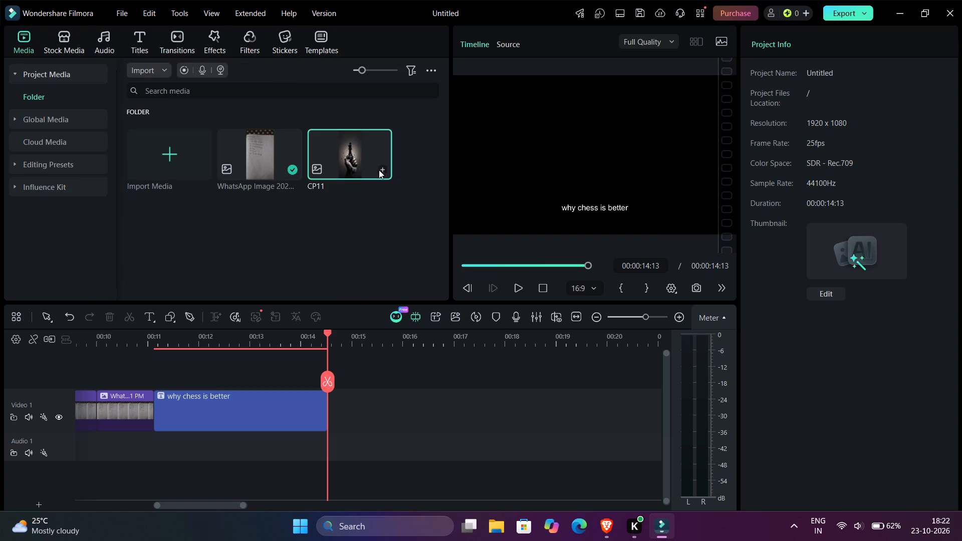
{"action": "left_click", "coordinate": [379, 170]}
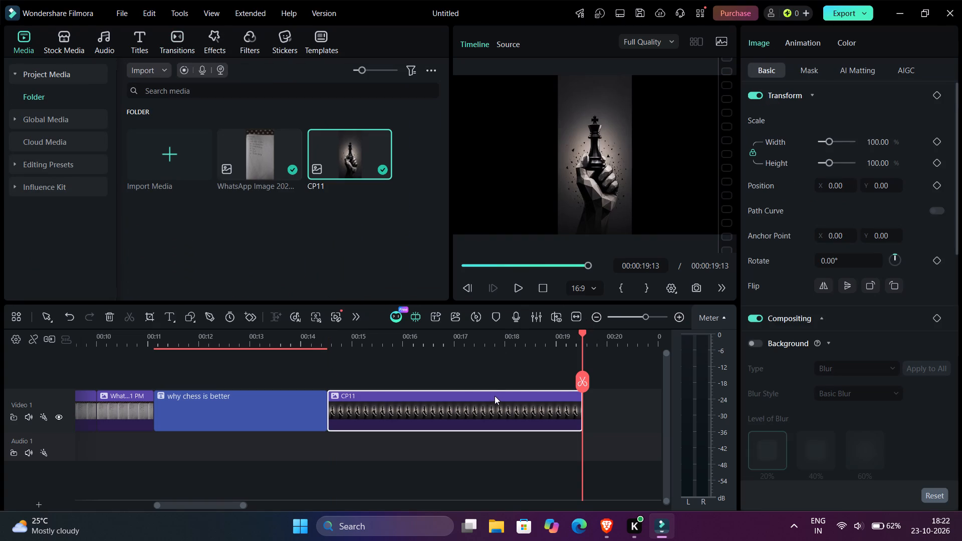
Trim the end of the CP11 image clip back to 00:00:17:08.
{"action": "left_click_drag", "start_coordinate": [582, 413], "coordinate": [469, 412]}
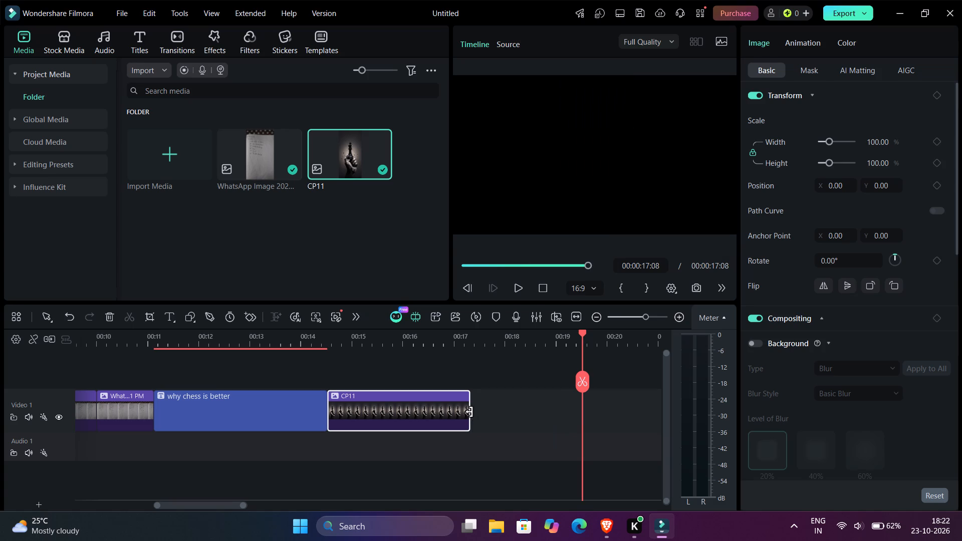
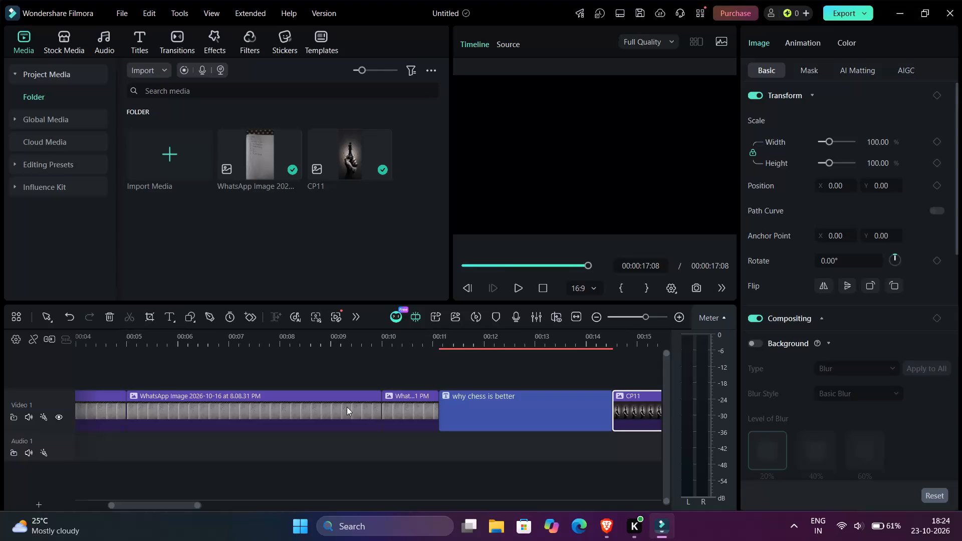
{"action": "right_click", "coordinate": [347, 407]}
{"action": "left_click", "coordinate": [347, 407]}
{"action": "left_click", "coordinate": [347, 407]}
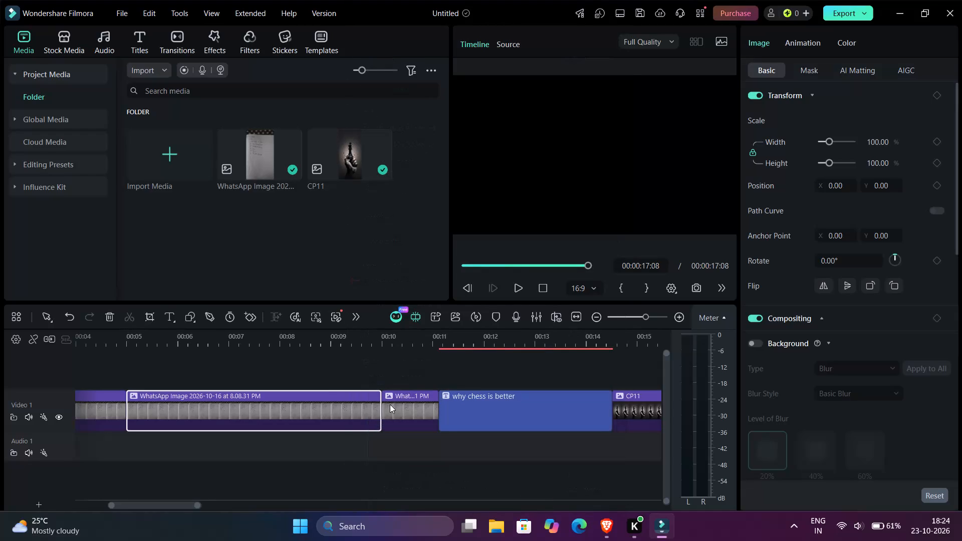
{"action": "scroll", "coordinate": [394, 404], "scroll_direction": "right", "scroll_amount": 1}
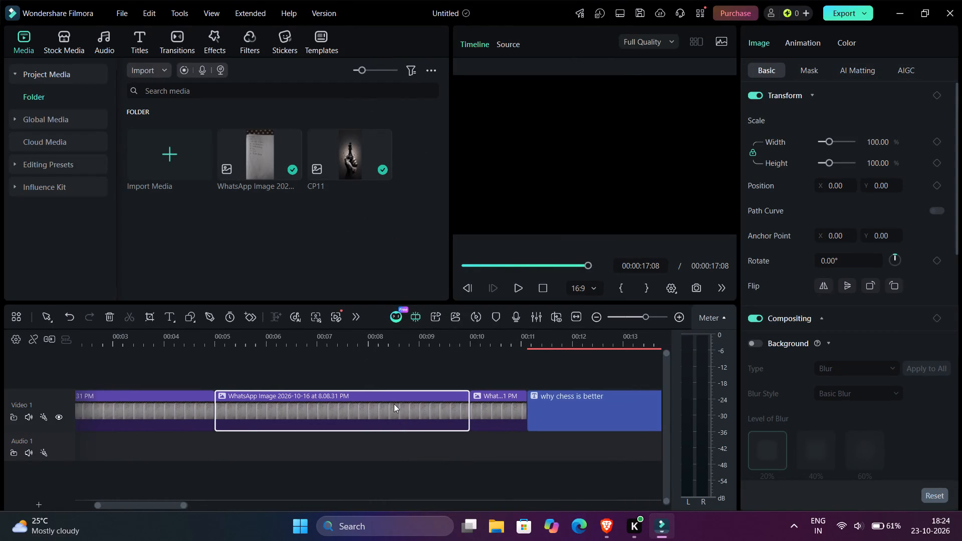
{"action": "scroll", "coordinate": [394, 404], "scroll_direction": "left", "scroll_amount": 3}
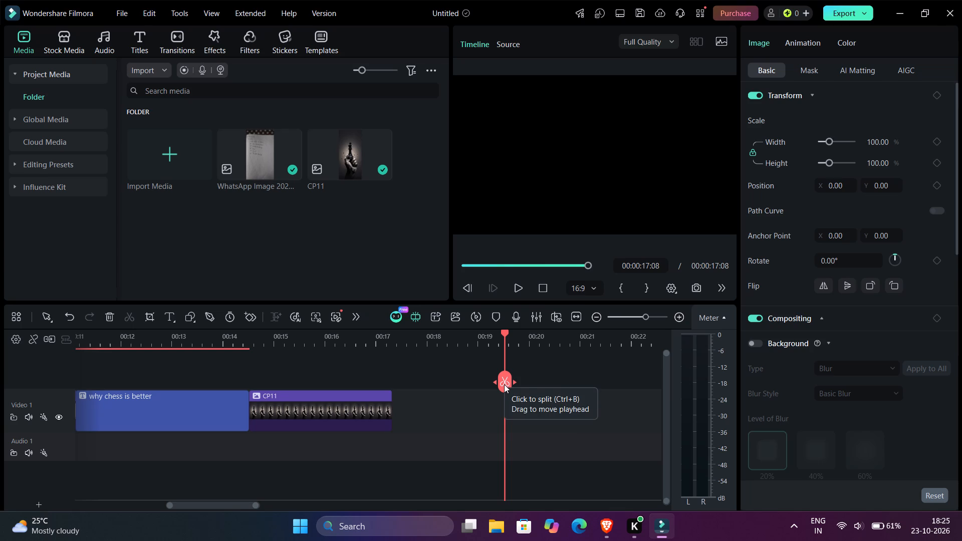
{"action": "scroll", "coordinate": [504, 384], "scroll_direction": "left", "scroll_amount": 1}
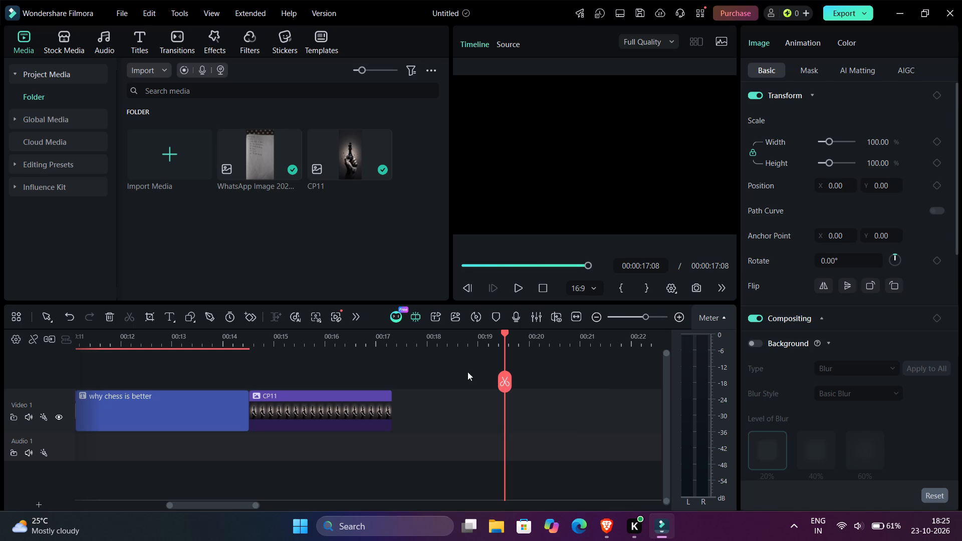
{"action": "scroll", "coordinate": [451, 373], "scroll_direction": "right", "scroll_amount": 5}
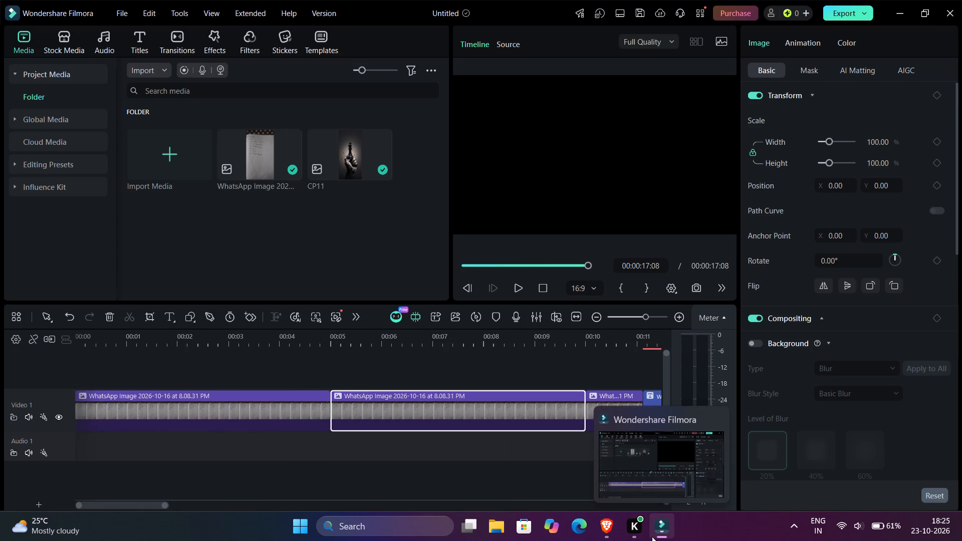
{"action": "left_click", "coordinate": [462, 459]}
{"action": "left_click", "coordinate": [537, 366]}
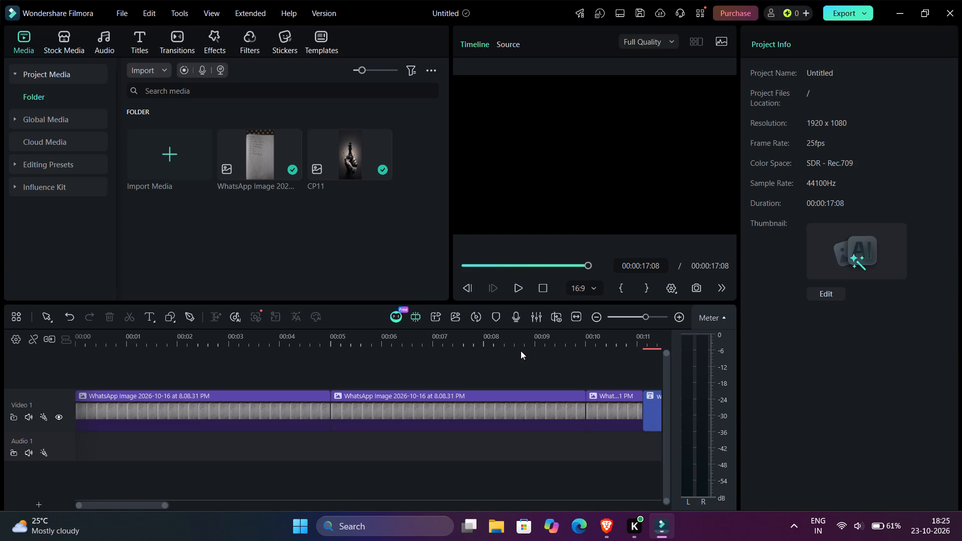
Place the playhead at 00:00:08:11 and open the trending video effects library.
{"action": "left_click", "coordinate": [506, 334]}
{"action": "left_click", "coordinate": [197, 34]}
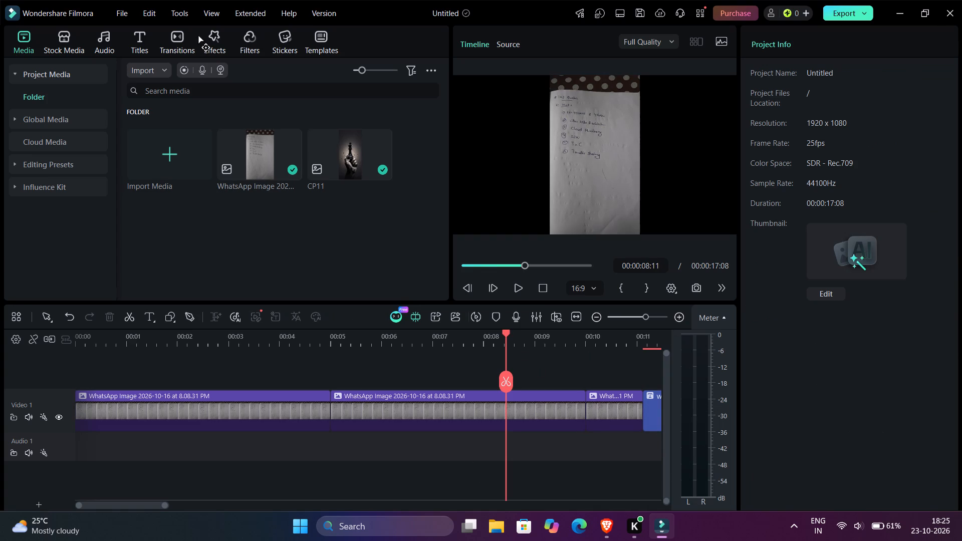
{"action": "double_click", "coordinate": [208, 34]}
{"action": "left_click", "coordinate": [208, 34]}
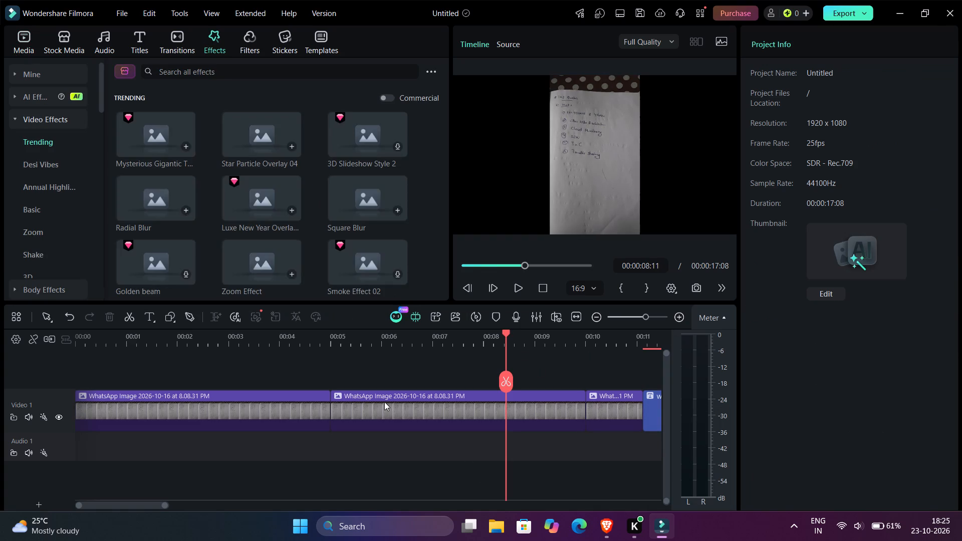
Trim the end of the second WhatsApp image clip on Video 1 back to about 00:00:07:06.
{"action": "left_click", "coordinate": [383, 402]}
{"action": "left_click_drag", "start_coordinate": [584, 404], "coordinate": [539, 407]}
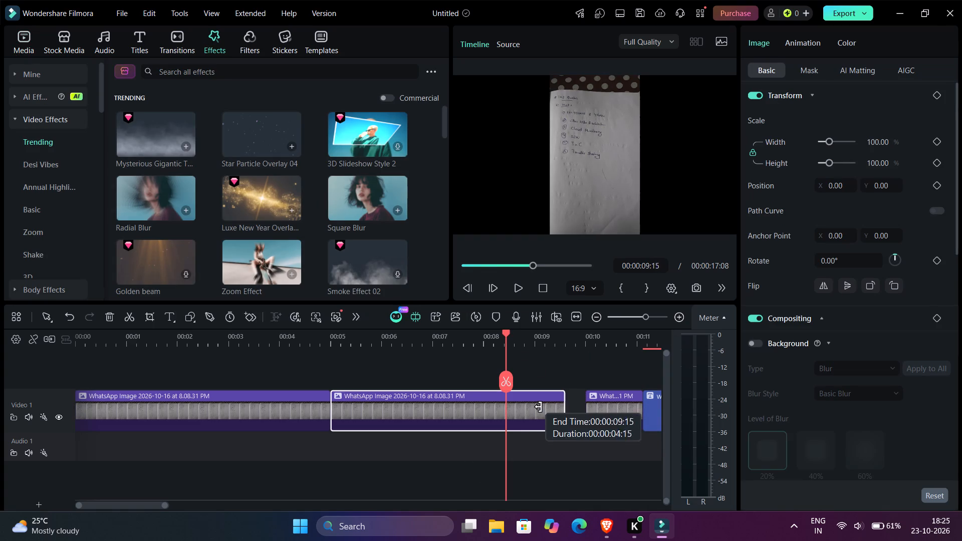
{"action": "left_click_drag", "start_coordinate": [539, 407], "coordinate": [442, 415]}
Move the short third WhatsApp image clip so it directly follows the trimmed second clip on Video 1.
{"action": "left_click_drag", "start_coordinate": [596, 411], "coordinate": [471, 409]}
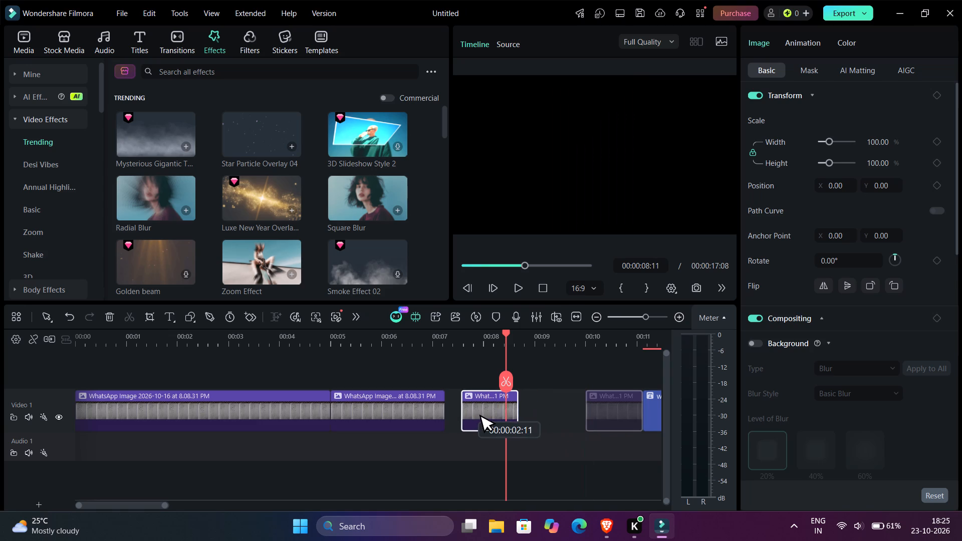
{"action": "left_click_drag", "start_coordinate": [471, 409], "coordinate": [457, 409]}
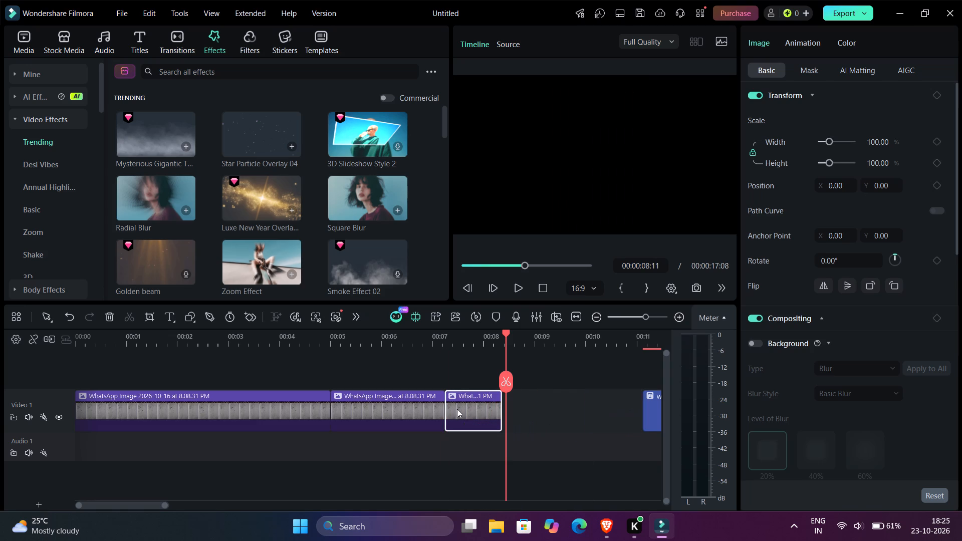
Move the "why chess is better" title earlier on Video 1 to start at 00:00:07:16, over the end of the third image clip.
{"action": "left_click_drag", "start_coordinate": [648, 401], "coordinate": [470, 450]}
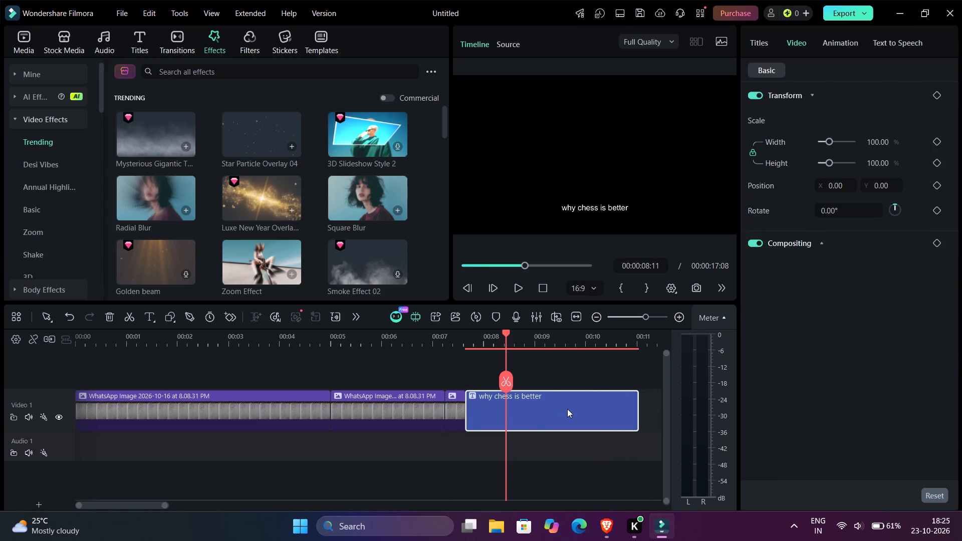
Trim the end of the "why chess is better" title back to about 00:00:07:23.
{"action": "left_click_drag", "start_coordinate": [638, 407], "coordinate": [535, 413]}
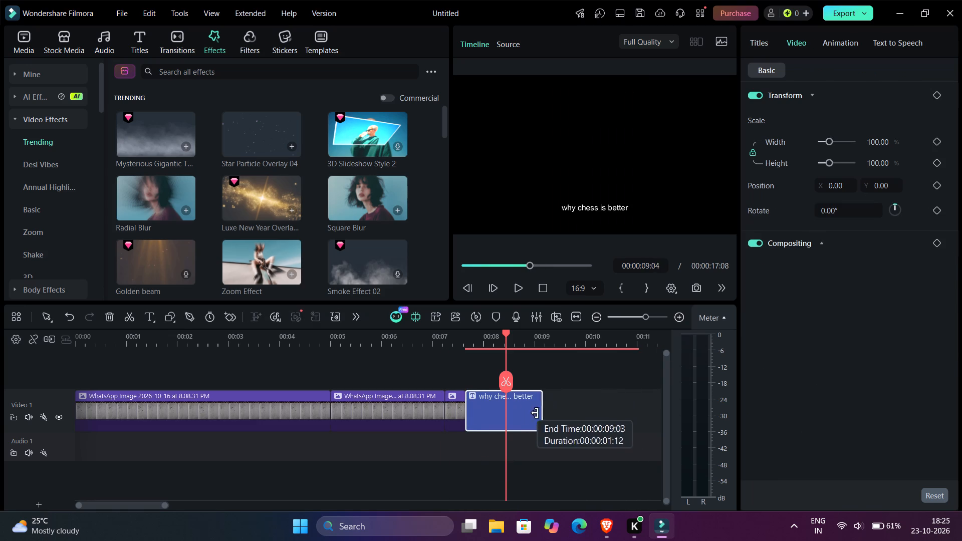
{"action": "left_click_drag", "start_coordinate": [535, 413], "coordinate": [478, 410]}
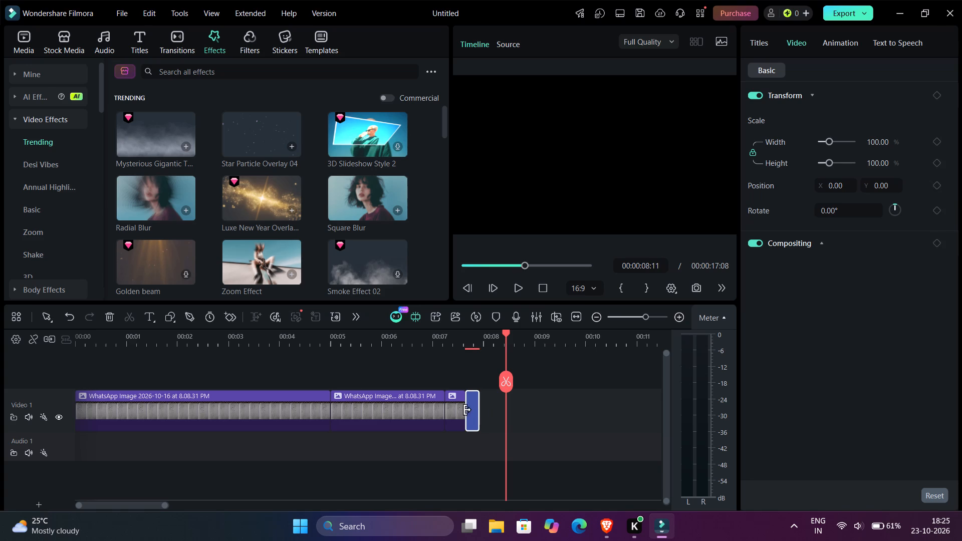
Reposition the shortened title clip that follows the image clips on Video 1.
{"action": "left_click_drag", "start_coordinate": [471, 410], "coordinate": [467, 443]}
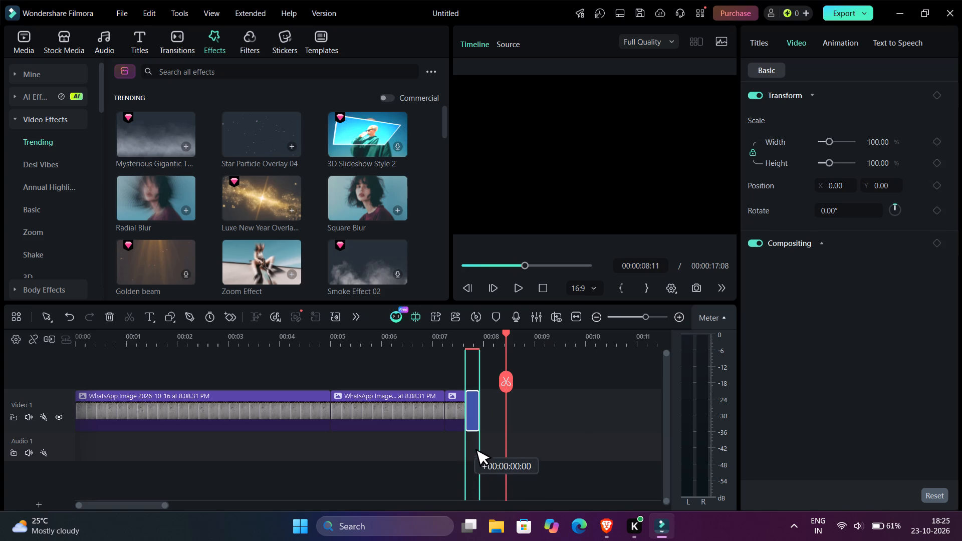
Close the gaps on Video 1 by placing the title directly after the WhatsApp image clips and CP11 directly after the title.
{"action": "left_click_drag", "start_coordinate": [467, 443], "coordinate": [465, 441]}
{"action": "scroll", "coordinate": [589, 428], "scroll_direction": "left", "scroll_amount": 2}
{"action": "left_click_drag", "start_coordinate": [567, 415], "coordinate": [376, 439]}
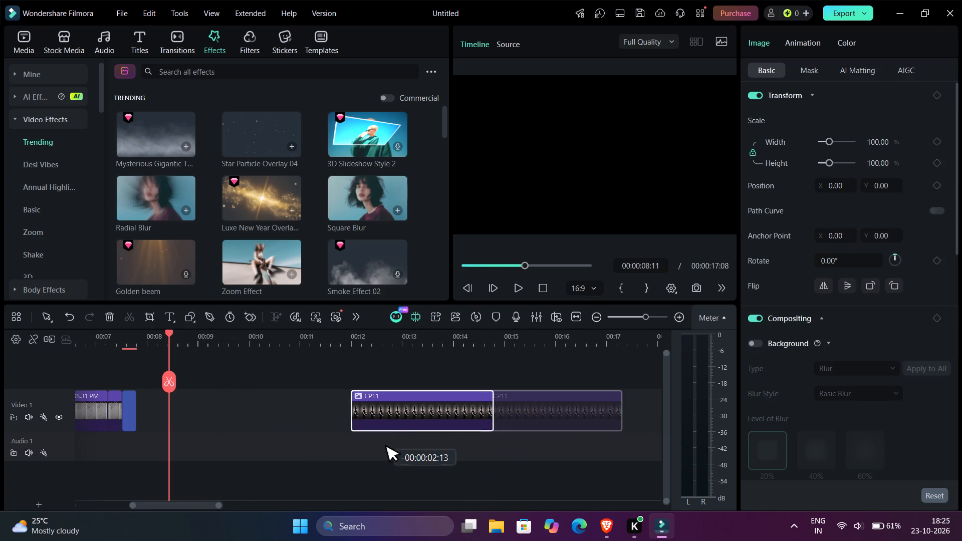
{"action": "left_click_drag", "start_coordinate": [376, 439], "coordinate": [225, 450]}
{"action": "scroll", "coordinate": [244, 452], "scroll_direction": "right", "scroll_amount": 8}
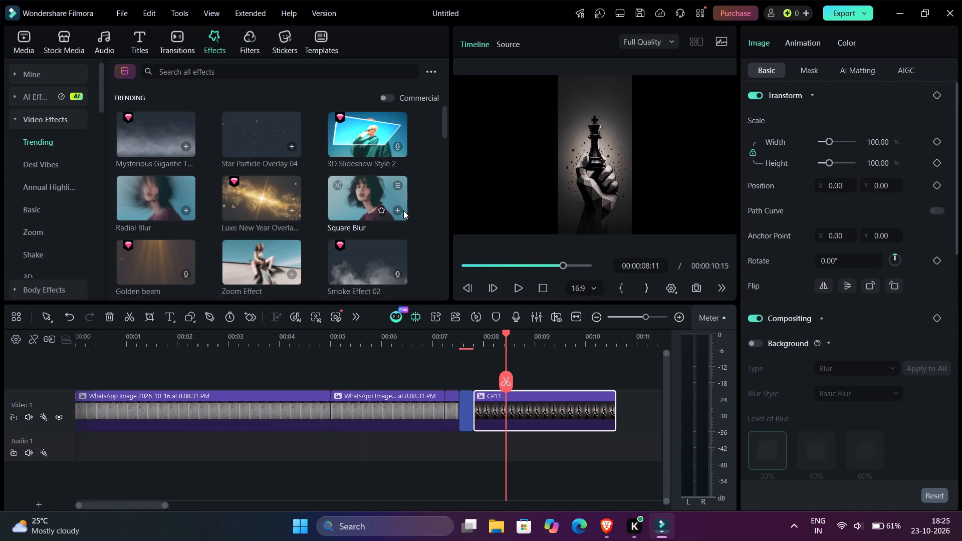
{"action": "scroll", "coordinate": [406, 328], "scroll_direction": "right", "scroll_amount": 1}
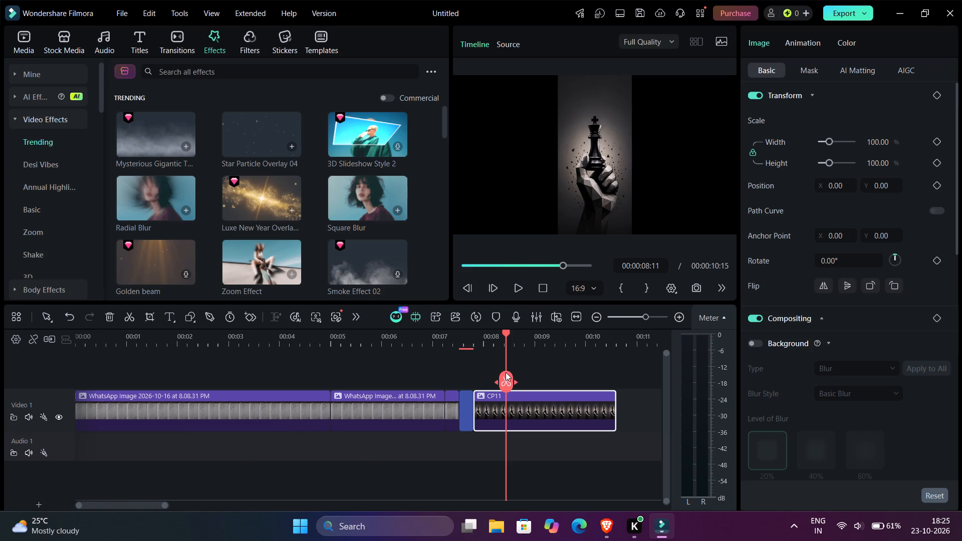
Move the playhead back to the junction between the title and the CP11 clip.
{"action": "left_click_drag", "start_coordinate": [506, 372], "coordinate": [472, 372]}
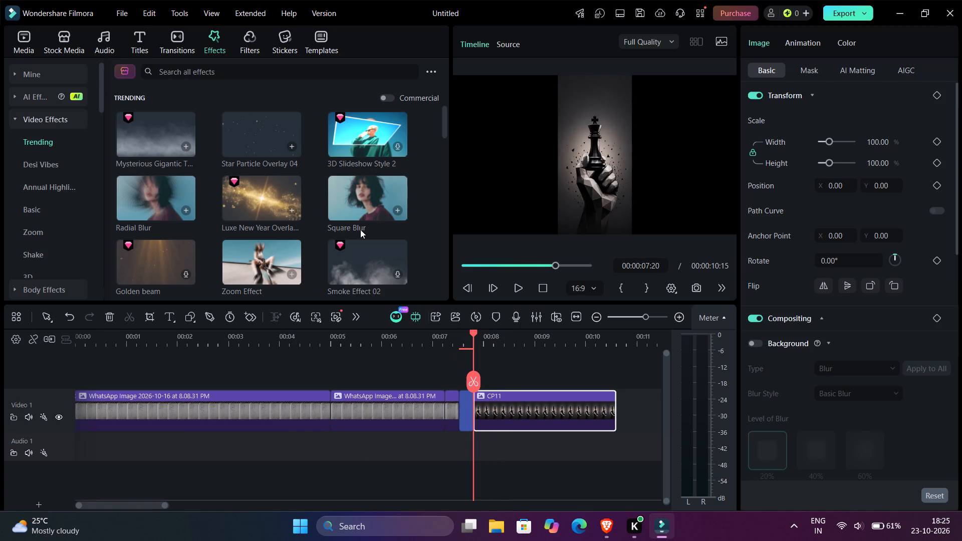
Add the Square Blur effect above the CP11 clip and trim its end back to about 00:00:09:03.
{"action": "left_click", "coordinate": [395, 211]}
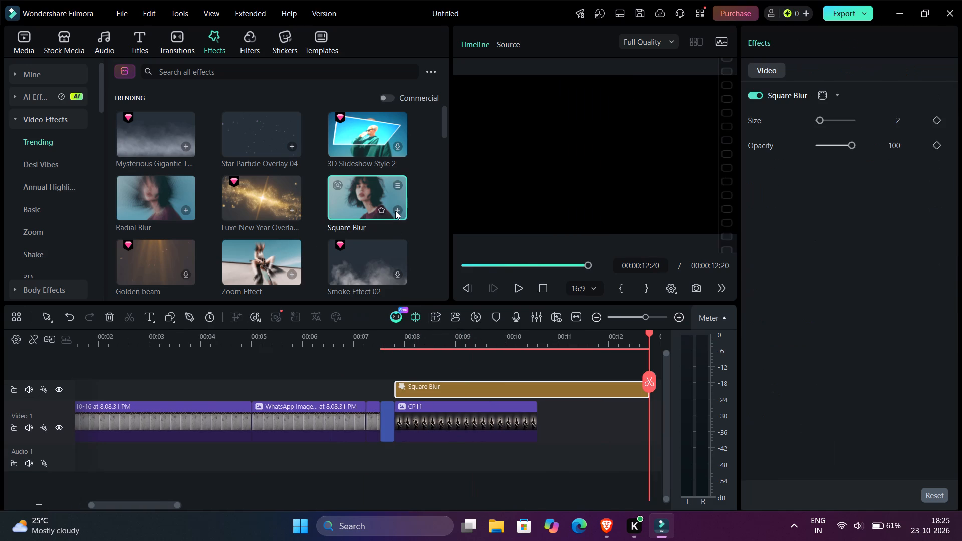
{"action": "left_click", "coordinate": [602, 389]}
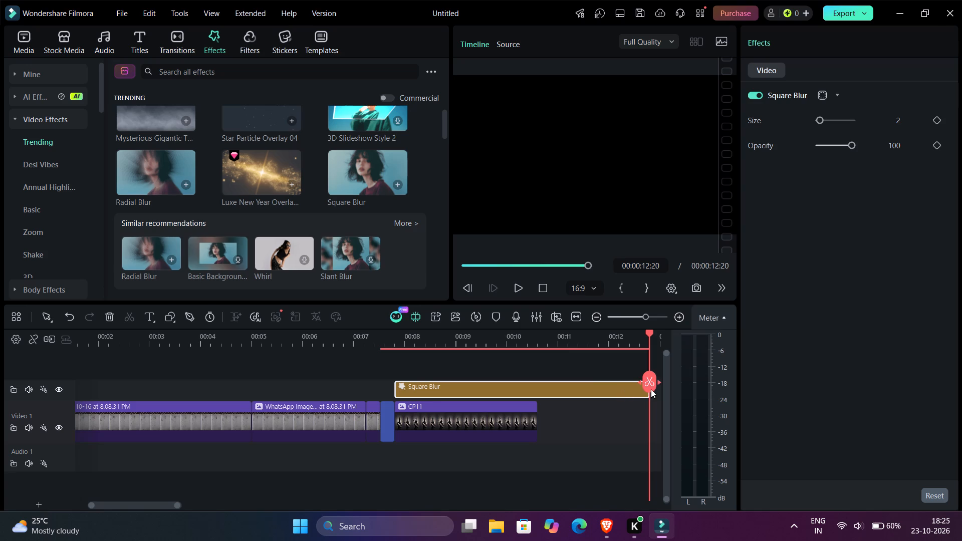
{"action": "scroll", "coordinate": [619, 402], "scroll_direction": "left", "scroll_amount": 1}
{"action": "left_click_drag", "start_coordinate": [567, 395], "coordinate": [379, 393]}
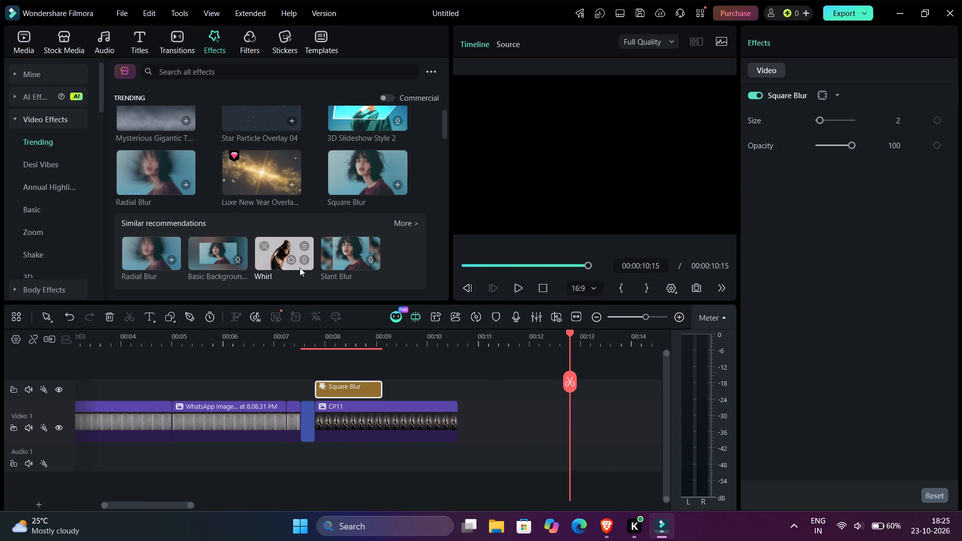
Delete the first WhatsApp image clip at the start of Video 1.
{"action": "scroll", "coordinate": [222, 395], "scroll_direction": "right", "scroll_amount": 6}
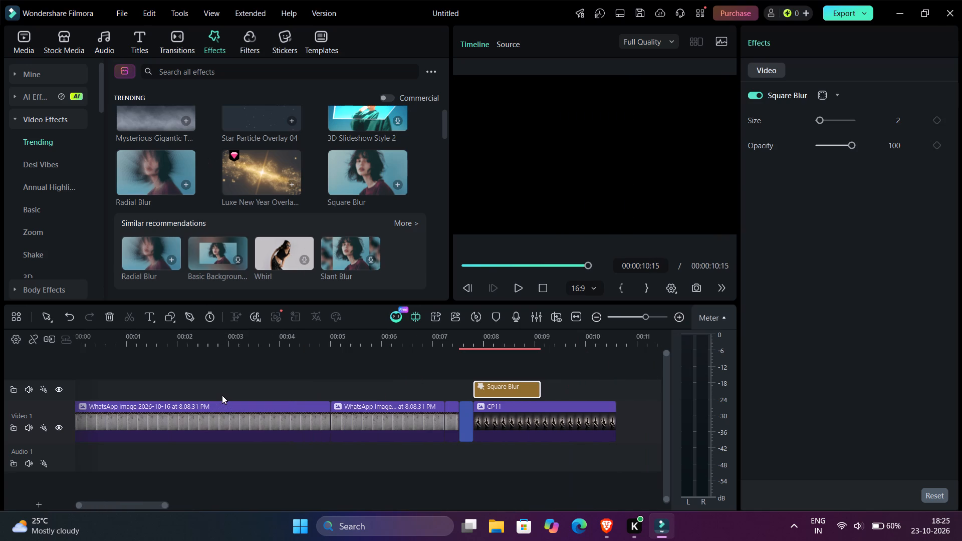
{"action": "scroll", "coordinate": [222, 395], "scroll_direction": "right", "scroll_amount": 12}
{"action": "left_click", "coordinate": [145, 440]}
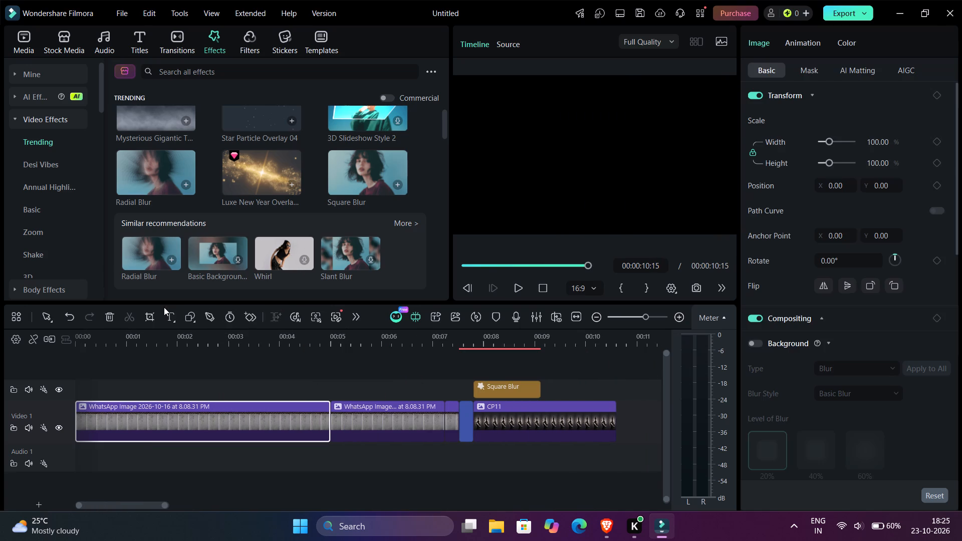
{"action": "left_click", "coordinate": [101, 320]}
{"action": "left_click_drag", "start_coordinate": [101, 320], "coordinate": [110, 319]}
{"action": "left_click", "coordinate": [110, 319]}
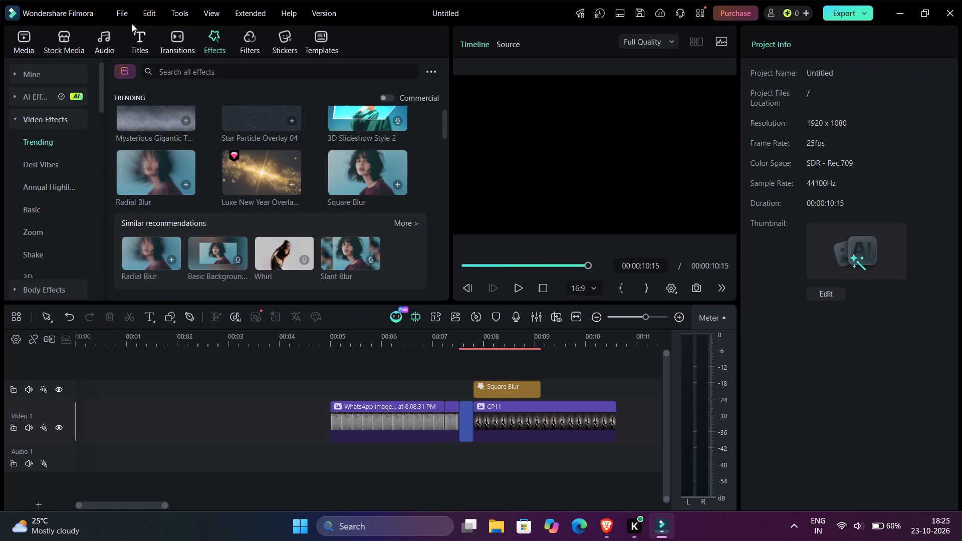
Import the image CP5.jpg from the Downloads folder into the project media.
{"action": "left_click", "coordinate": [107, 37]}
{"action": "left_click", "coordinate": [141, 38]}
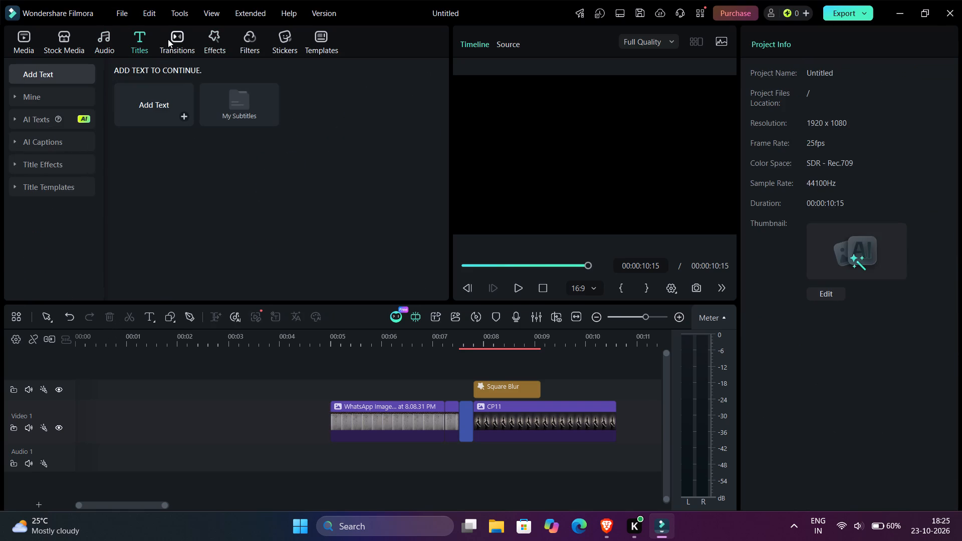
{"action": "left_click", "coordinate": [168, 39]}
{"action": "left_click", "coordinate": [26, 43]}
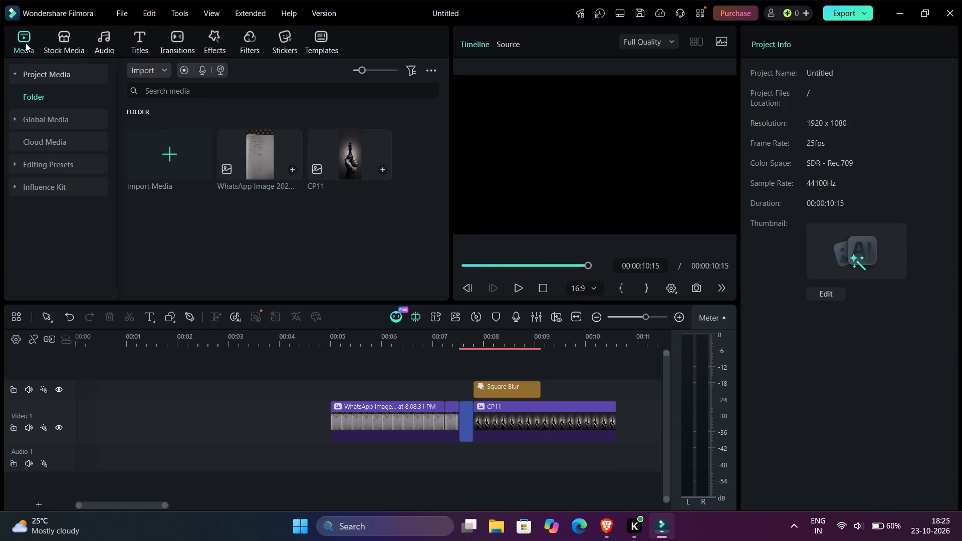
{"action": "left_click", "coordinate": [176, 139]}
{"action": "scroll", "coordinate": [321, 231], "scroll_direction": "down", "scroll_amount": 5}
{"action": "scroll", "coordinate": [329, 195], "scroll_direction": "up", "scroll_amount": 1}
{"action": "scroll", "coordinate": [329, 195], "scroll_direction": "down", "scroll_amount": 1}
{"action": "scroll", "coordinate": [329, 195], "scroll_direction": "up", "scroll_amount": 2}
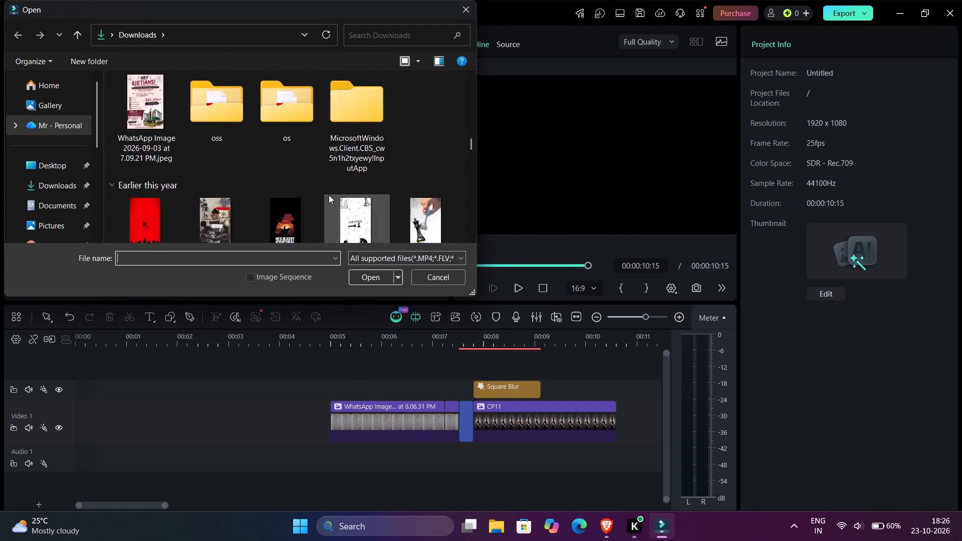
{"action": "scroll", "coordinate": [329, 195], "scroll_direction": "up", "scroll_amount": 1}
{"action": "scroll", "coordinate": [329, 195], "scroll_direction": "down", "scroll_amount": 1}
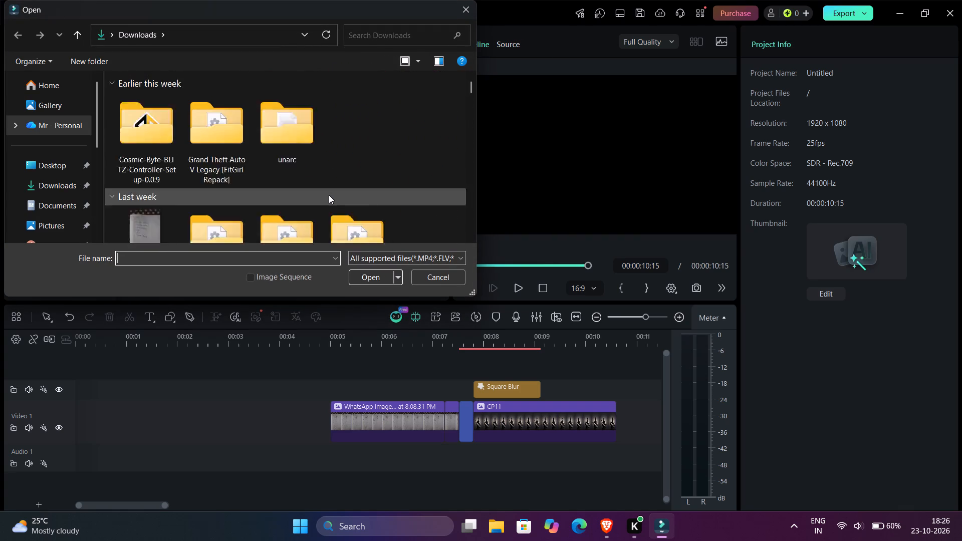
{"action": "scroll", "coordinate": [329, 195], "scroll_direction": "down", "scroll_amount": 1}
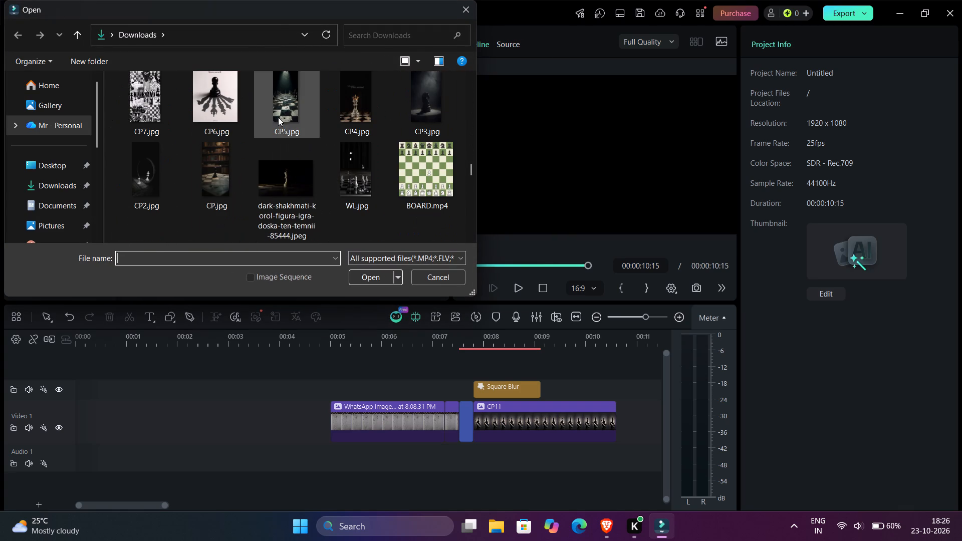
{"action": "double_click", "coordinate": [278, 117]}
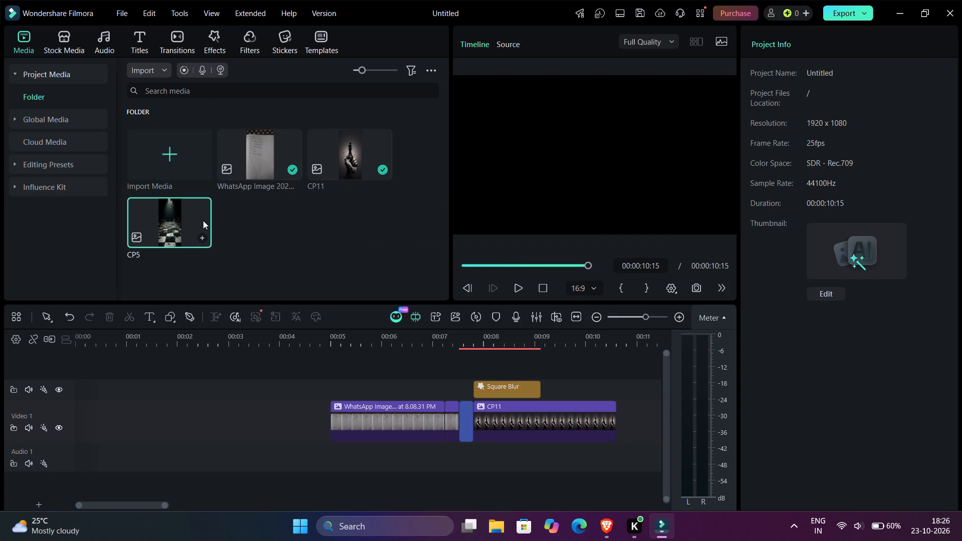
Add the CP5 image to the timeline and place it at the start of Video 1, before the WhatsApp image clip.
{"action": "left_click", "coordinate": [202, 238]}
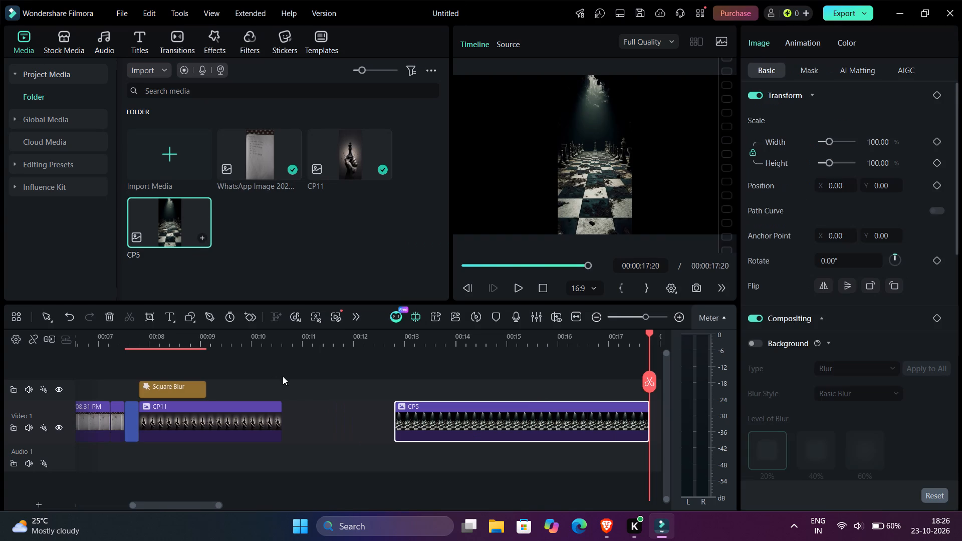
{"action": "left_click_drag", "start_coordinate": [451, 423], "coordinate": [7, 396]}
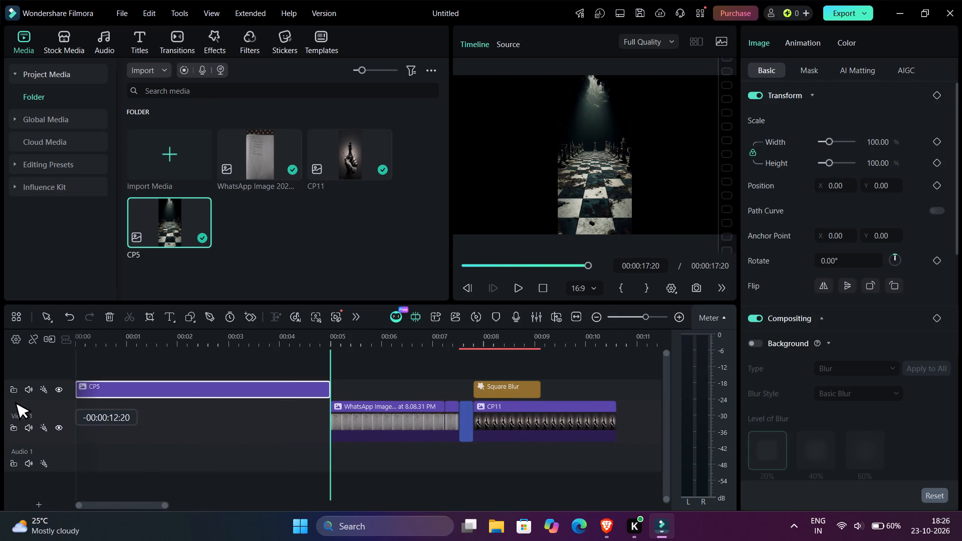
{"action": "left_click_drag", "start_coordinate": [7, 396], "coordinate": [61, 407]}
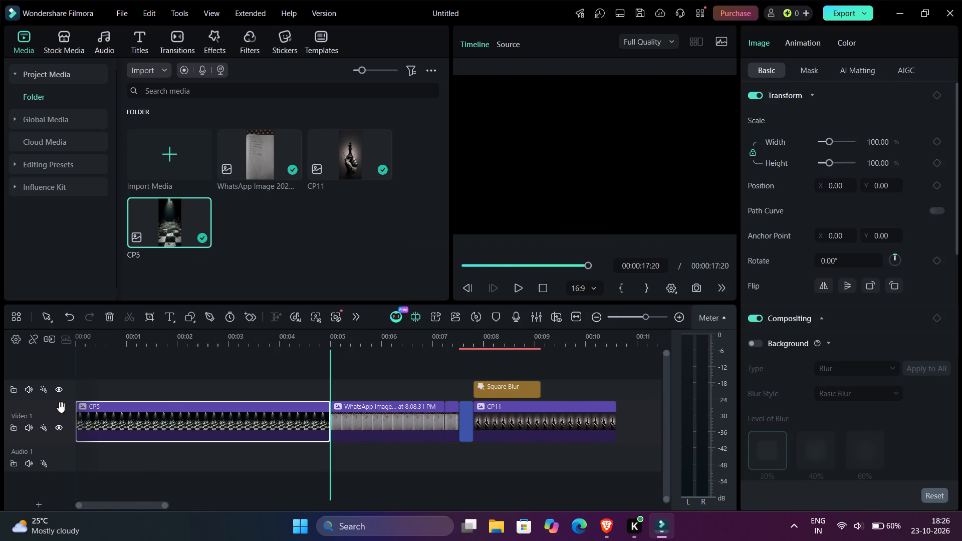
Split the CP5 clip at 00:00:00:05, 00:00:00:21 and 00:00:02:05.
{"action": "scroll", "coordinate": [166, 396], "scroll_direction": "right", "scroll_amount": 1}
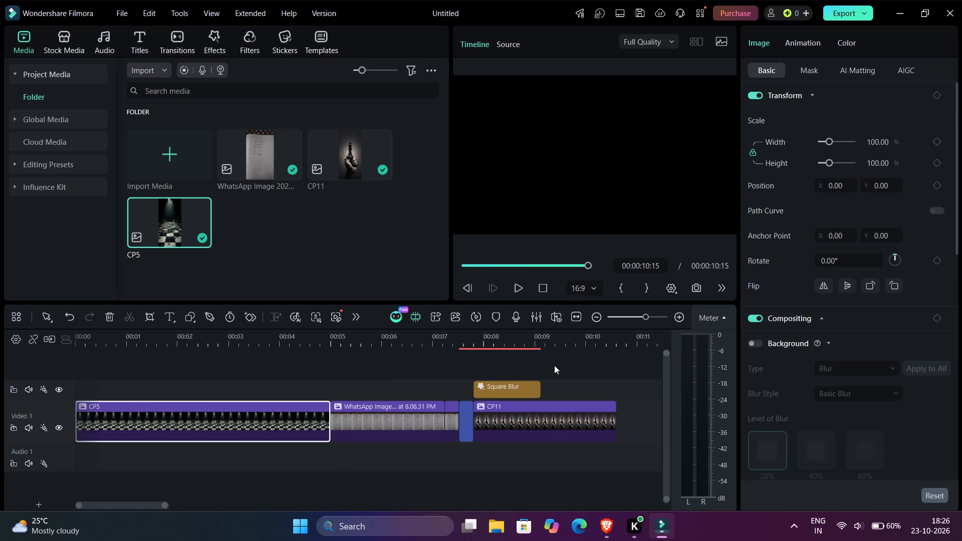
{"action": "left_click", "coordinate": [433, 350]}
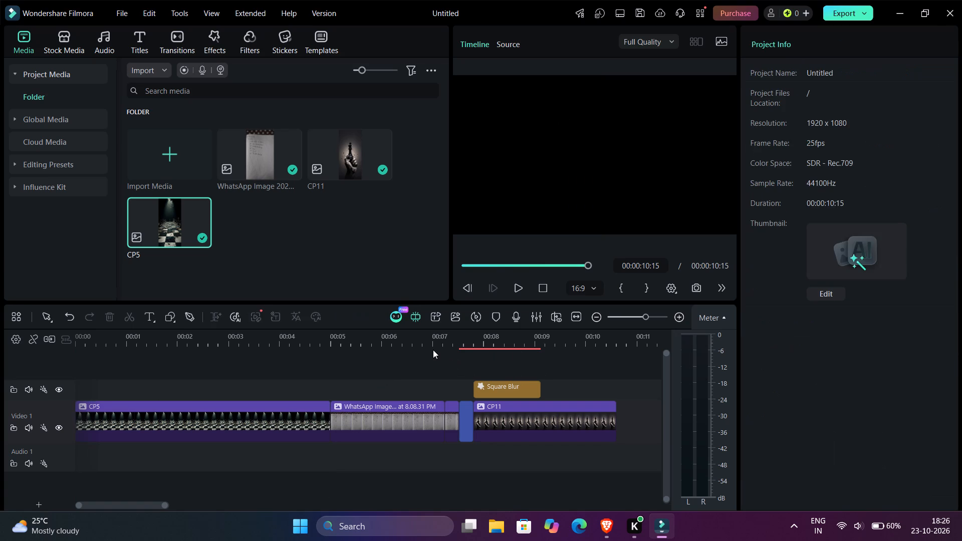
{"action": "left_click", "coordinate": [427, 342]}
{"action": "left_click_drag", "start_coordinate": [426, 350], "coordinate": [198, 391]}
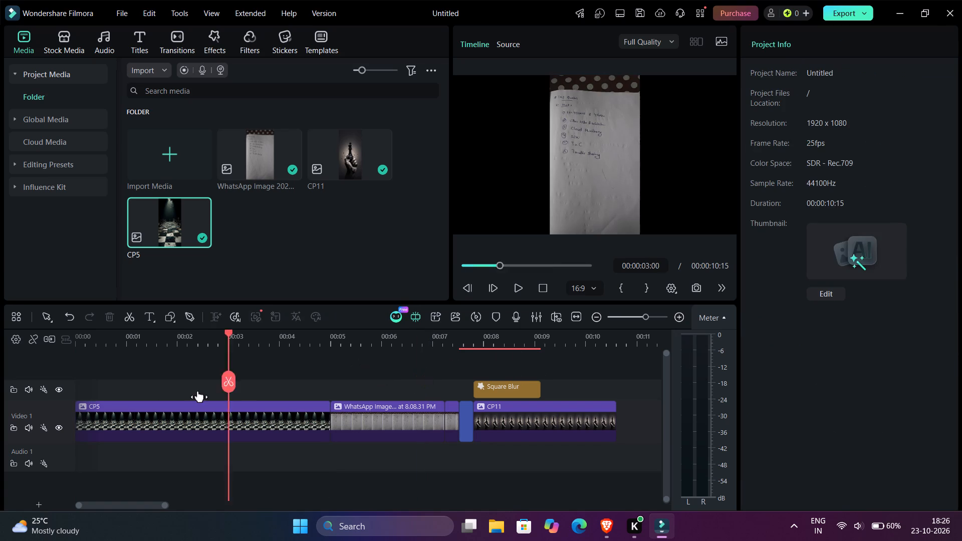
{"action": "left_click_drag", "start_coordinate": [198, 391], "coordinate": [85, 389]}
{"action": "double_click", "coordinate": [91, 381]}
{"action": "left_click_drag", "start_coordinate": [91, 381], "coordinate": [96, 382]}
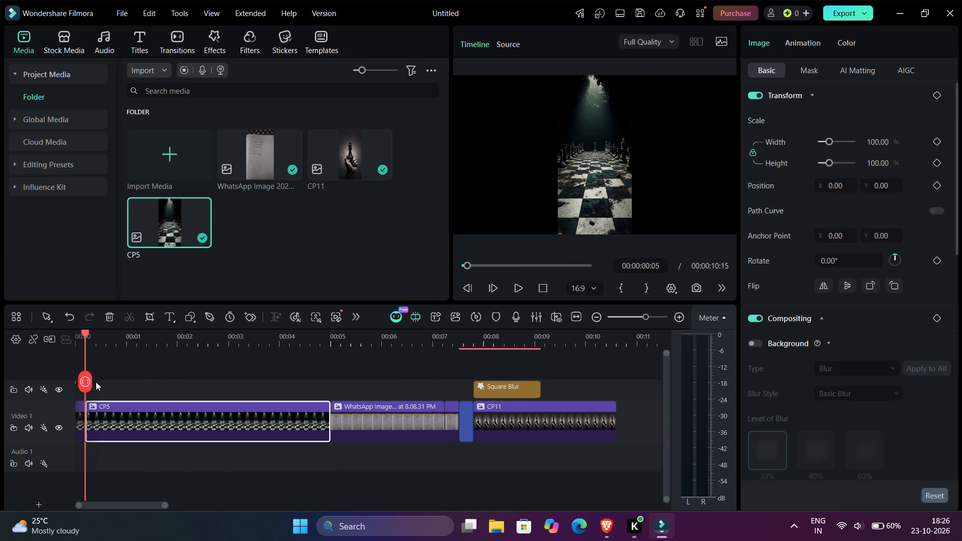
{"action": "left_click_drag", "start_coordinate": [96, 382], "coordinate": [119, 384]}
{"action": "left_click", "coordinate": [119, 384]}
{"action": "left_click_drag", "start_coordinate": [119, 384], "coordinate": [186, 385]}
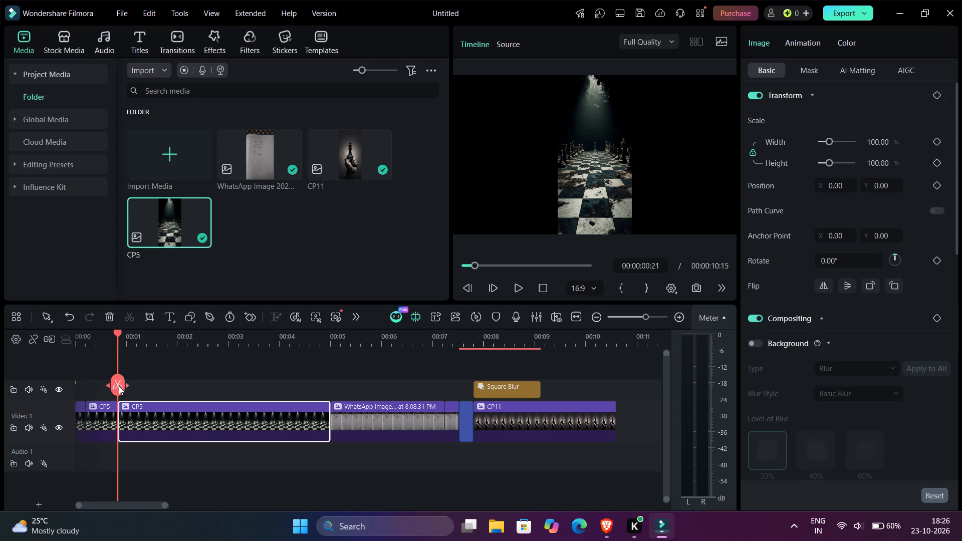
{"action": "left_click_drag", "start_coordinate": [117, 385], "coordinate": [187, 389]}
{"action": "left_click", "coordinate": [187, 389]}
{"action": "left_click_drag", "start_coordinate": [187, 389], "coordinate": [239, 396]}
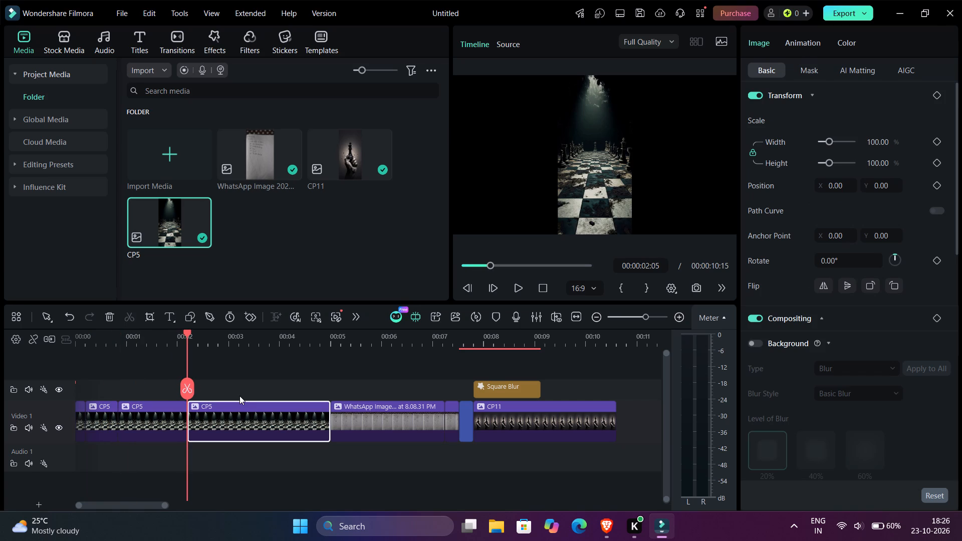
Move the longer WhatsApp image clip on Video 1 back over the last CP5 piece, starting just before 00:00:02:05.
{"action": "left_click_drag", "start_coordinate": [239, 396], "coordinate": [209, 377]}
{"action": "left_click", "coordinate": [252, 421]}
{"action": "left_click_drag", "start_coordinate": [346, 415], "coordinate": [198, 421]}
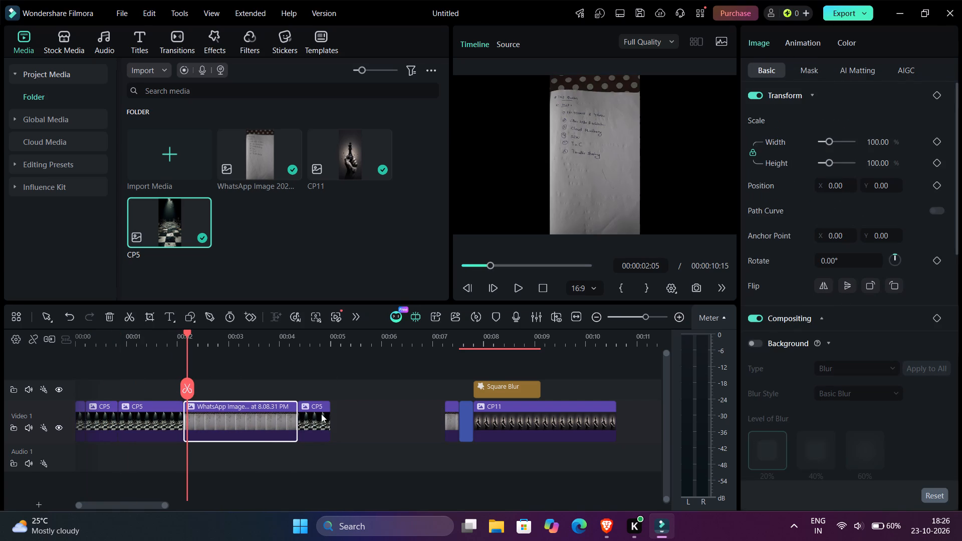
Delete the leftover CP5 piece after the moved WhatsApp image clip and both remaining WhatsApp image clips from Video 1.
{"action": "left_click", "coordinate": [323, 414]}
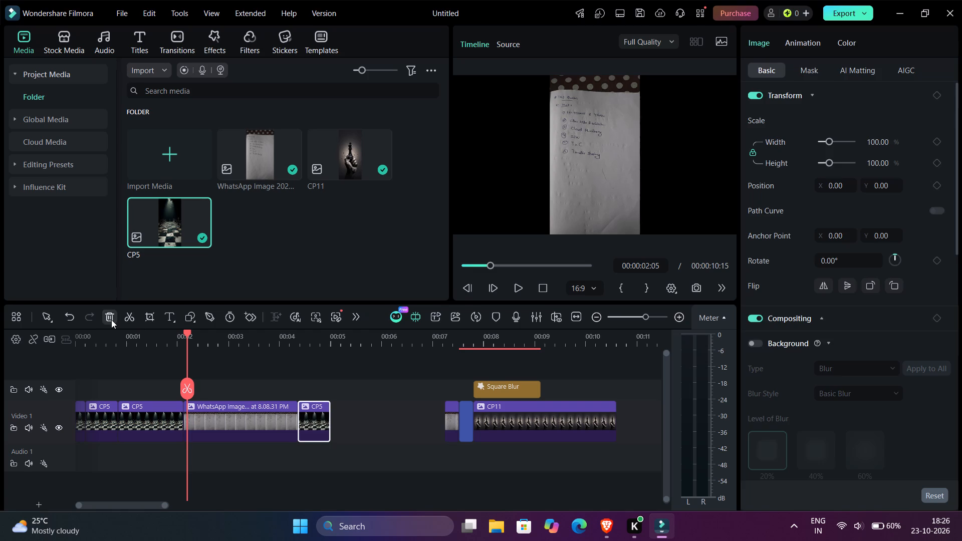
{"action": "left_click", "coordinate": [111, 320]}
{"action": "left_click", "coordinate": [283, 418]}
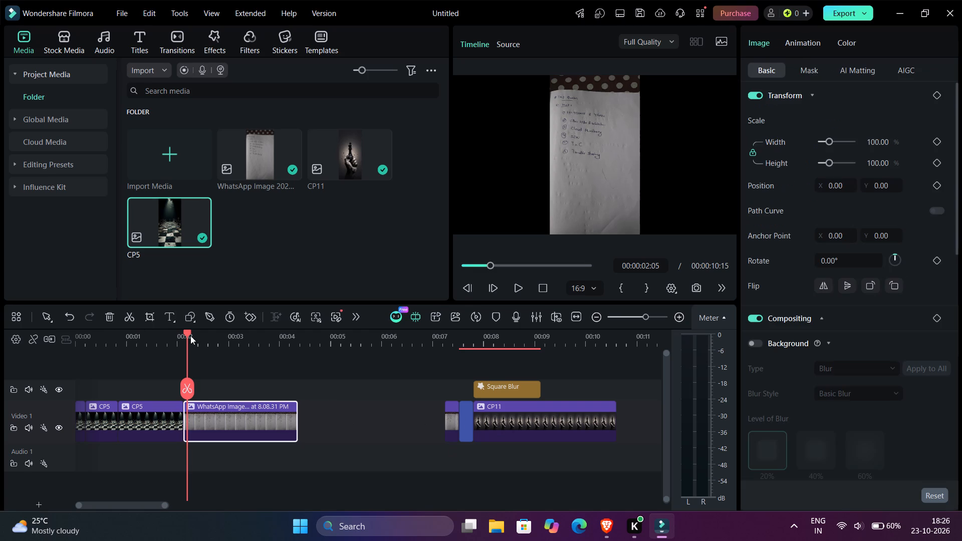
{"action": "left_click", "coordinate": [118, 316]}
{"action": "left_click", "coordinate": [112, 315]}
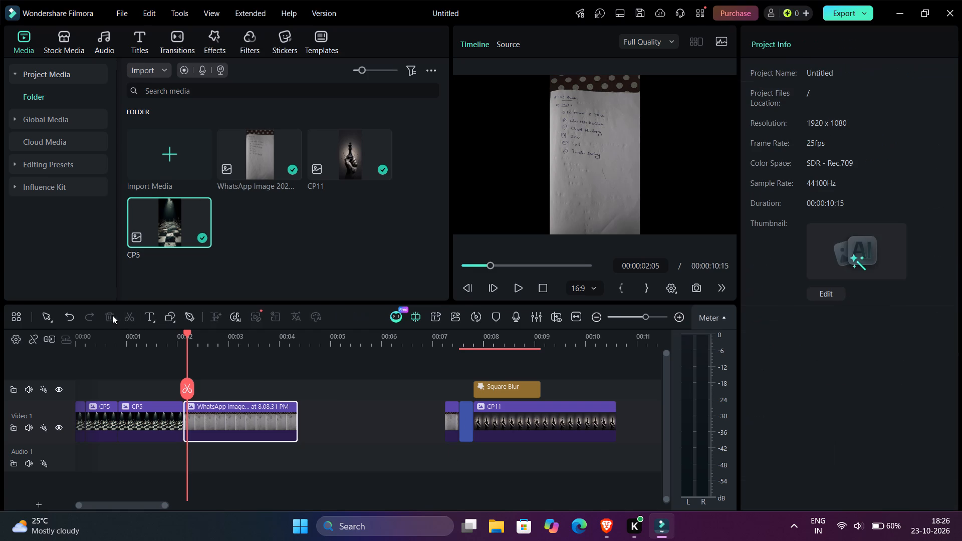
{"action": "left_click", "coordinate": [452, 422]}
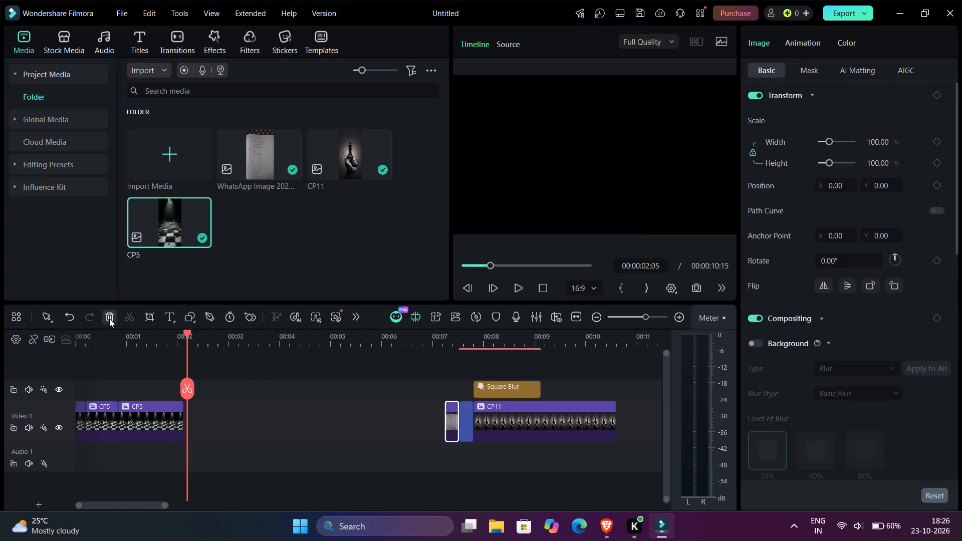
{"action": "left_click", "coordinate": [110, 319]}
Close the gap on Video 1 by moving CP11 and the title back behind the CP5 pieces, with the title first.
{"action": "left_click_drag", "start_coordinate": [530, 436], "coordinate": [266, 417]}
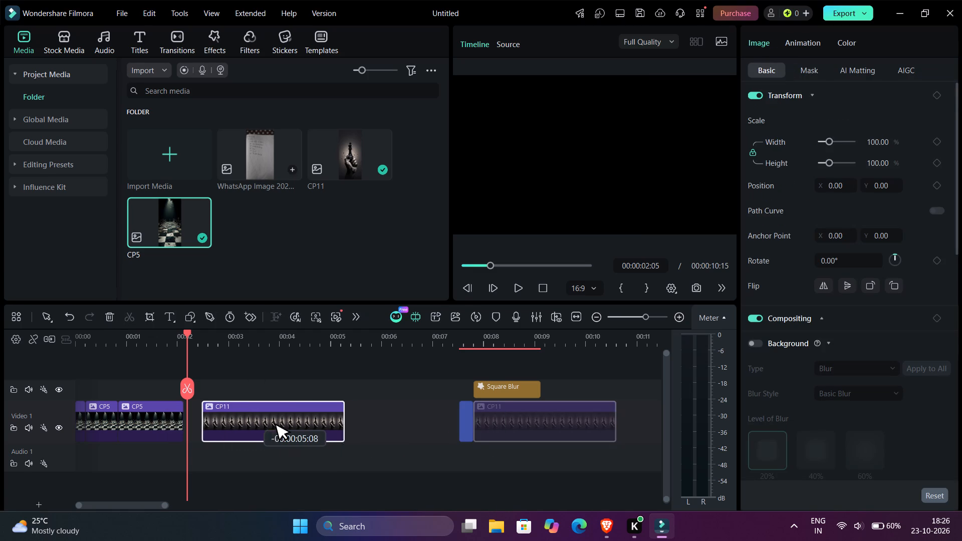
{"action": "left_click_drag", "start_coordinate": [266, 417], "coordinate": [251, 416]}
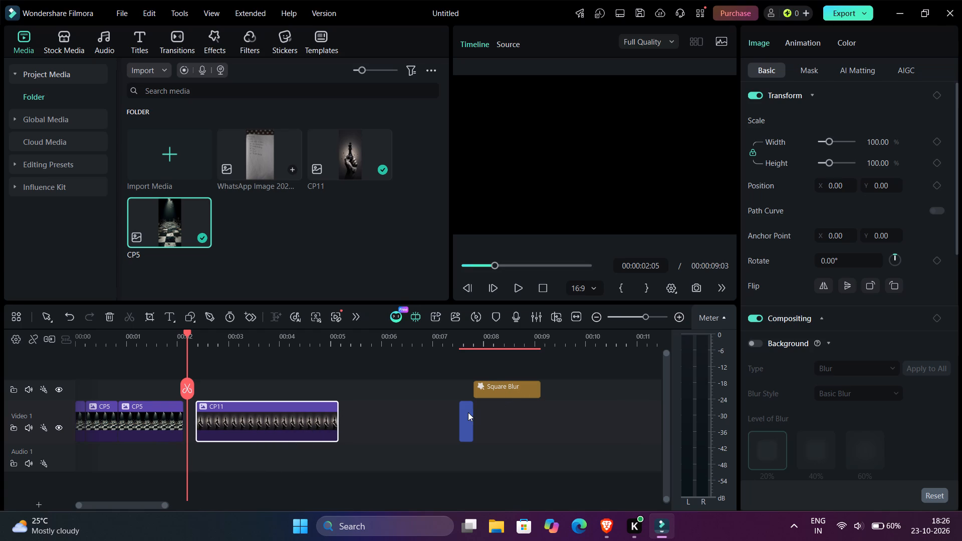
{"action": "left_click_drag", "start_coordinate": [465, 412], "coordinate": [189, 429]}
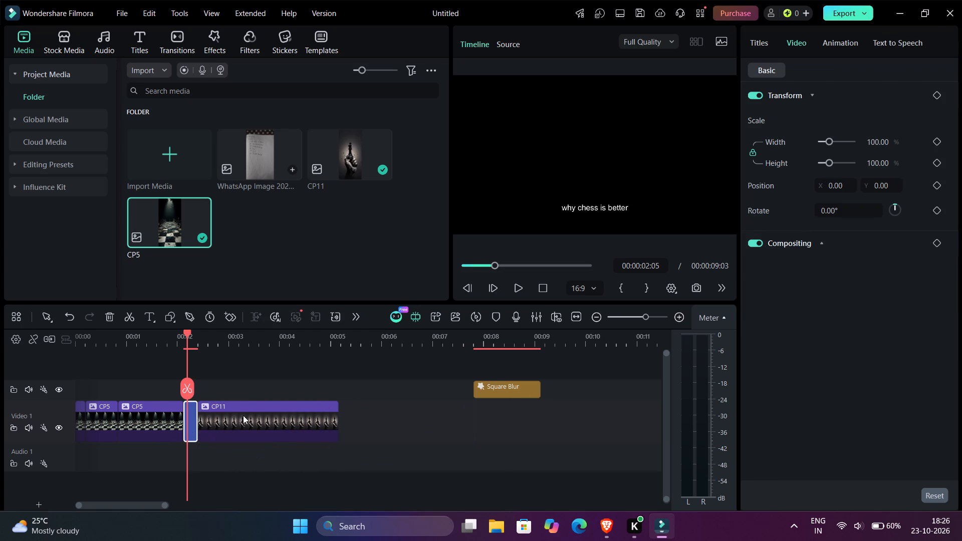
Move the Square Blur effect back over the title between the CP5 and CP11 clips.
{"action": "left_click_drag", "start_coordinate": [492, 388], "coordinate": [181, 381]}
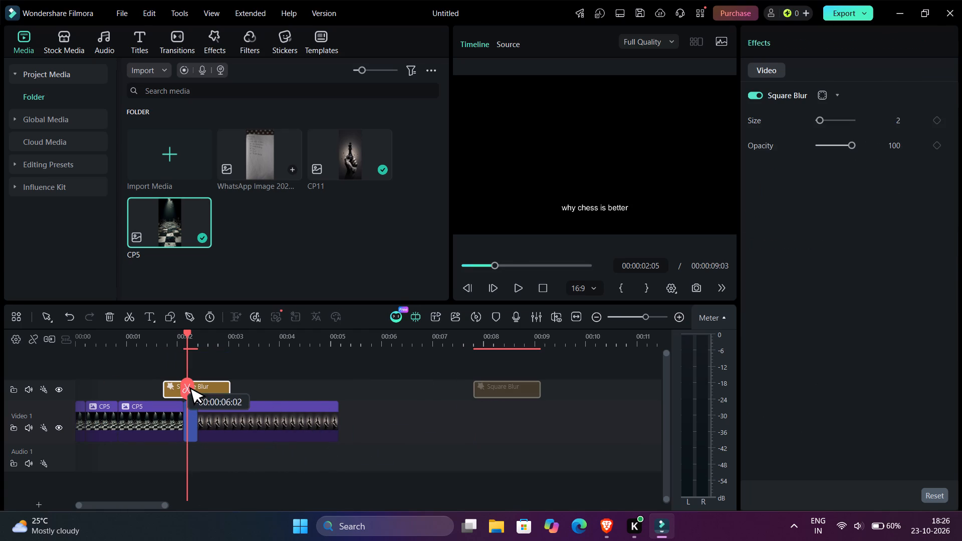
Move the Square Blur effect earlier on its track so it spans the end of CP5, the title and the start of CP11.
{"action": "left_click_drag", "start_coordinate": [181, 381], "coordinate": [181, 382]}
{"action": "scroll", "coordinate": [304, 420], "scroll_direction": "right", "scroll_amount": 5}
{"action": "double_click", "coordinate": [343, 415]}
{"action": "left_click_drag", "start_coordinate": [343, 415], "coordinate": [399, 402]}
Play the timeline from the beginning through the Square Blur section to preview the sequence, and pause at the effect's end.
{"action": "left_click_drag", "start_coordinate": [187, 336], "coordinate": [73, 337]}
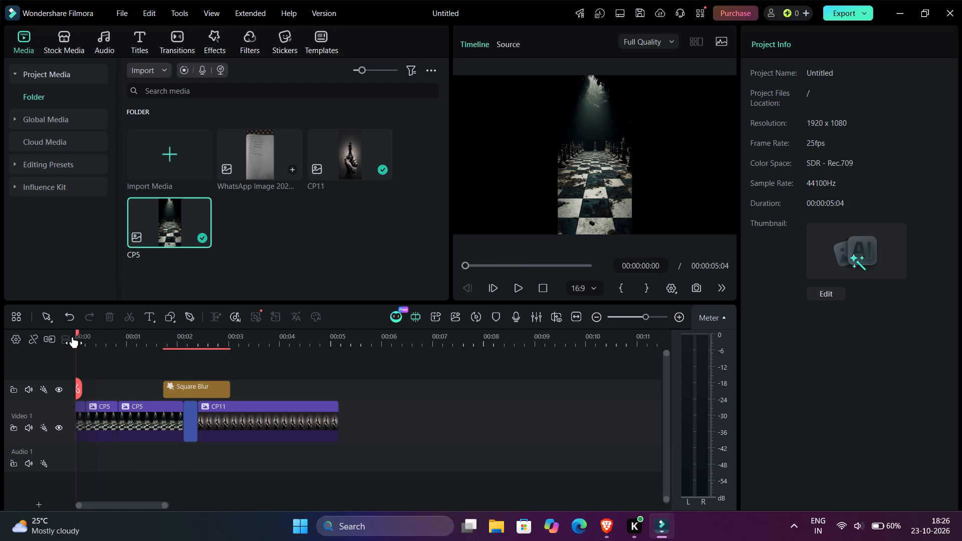
{"action": "left_click_drag", "start_coordinate": [73, 337], "coordinate": [66, 338]}
{"action": "left_click", "coordinate": [523, 289]}
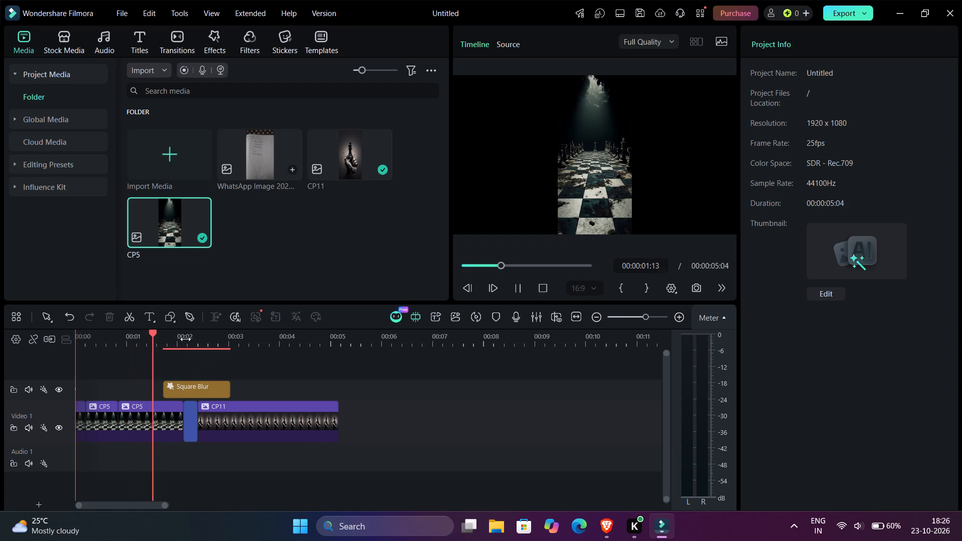
{"action": "left_click", "coordinate": [516, 292]}
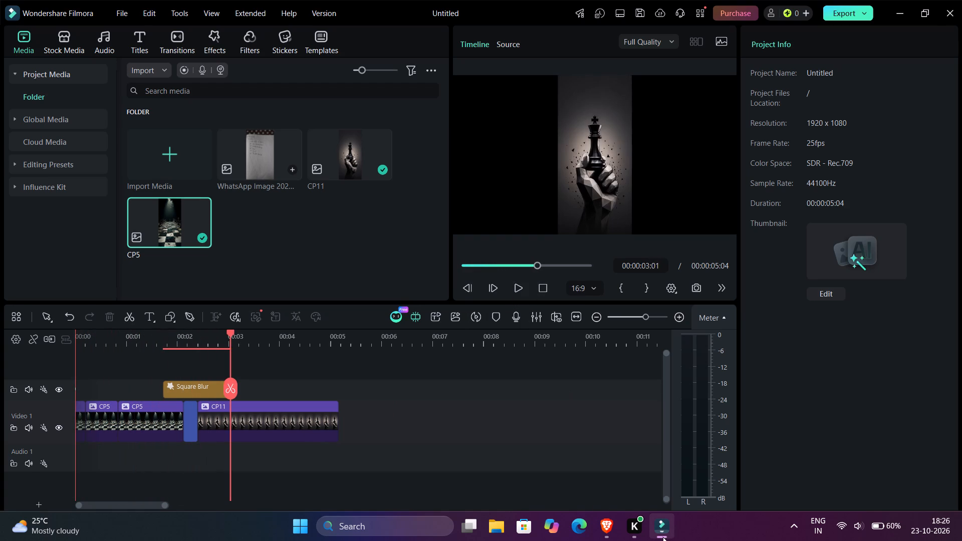
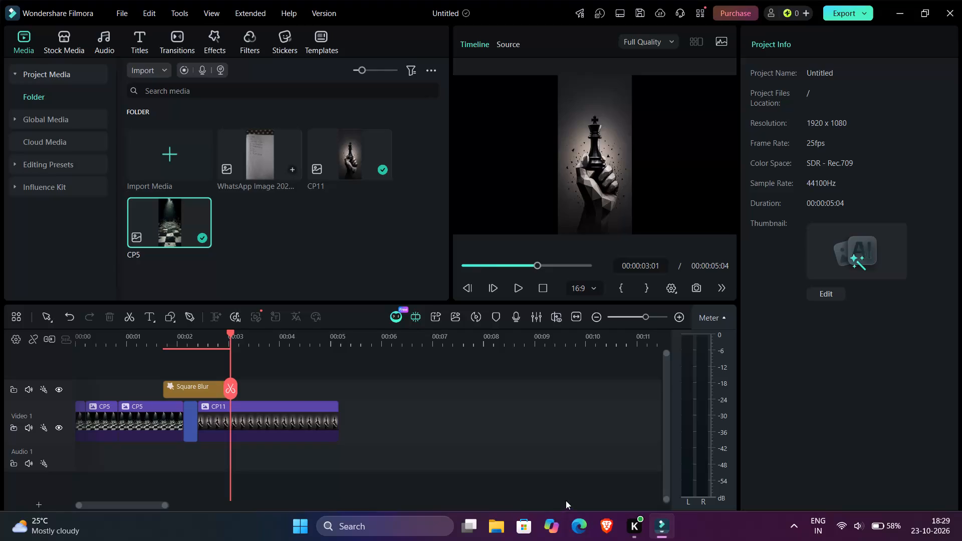
Import the CP12.jpg chess knight image from the Downloads folder into the project media.
{"action": "left_click", "coordinate": [290, 406]}
{"action": "left_click", "coordinate": [178, 165]}
{"action": "scroll", "coordinate": [196, 185], "scroll_direction": "down", "scroll_amount": 6}
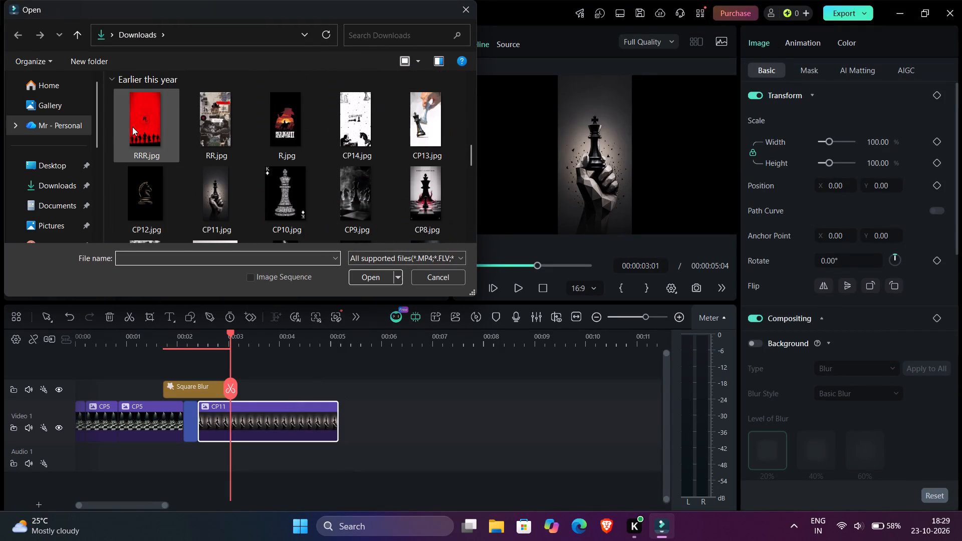
{"action": "double_click", "coordinate": [148, 186]}
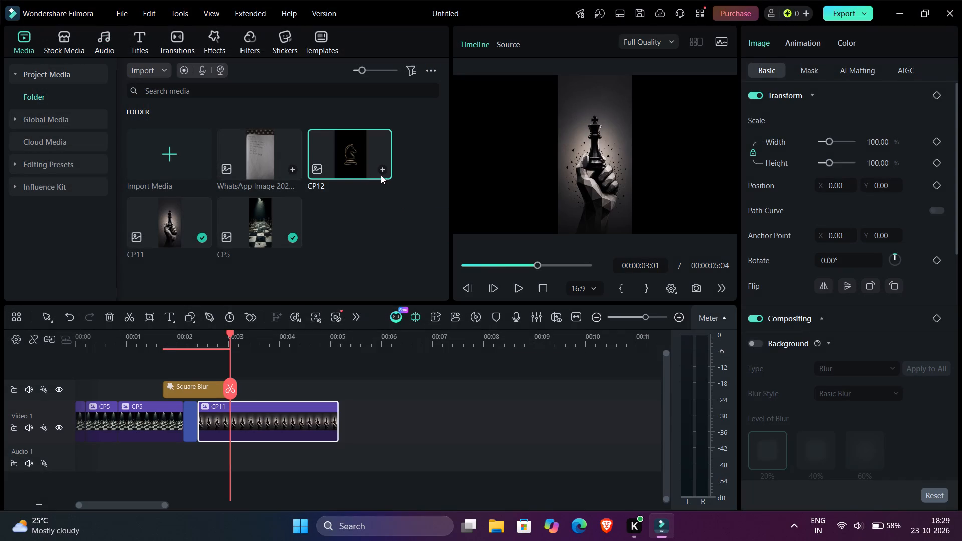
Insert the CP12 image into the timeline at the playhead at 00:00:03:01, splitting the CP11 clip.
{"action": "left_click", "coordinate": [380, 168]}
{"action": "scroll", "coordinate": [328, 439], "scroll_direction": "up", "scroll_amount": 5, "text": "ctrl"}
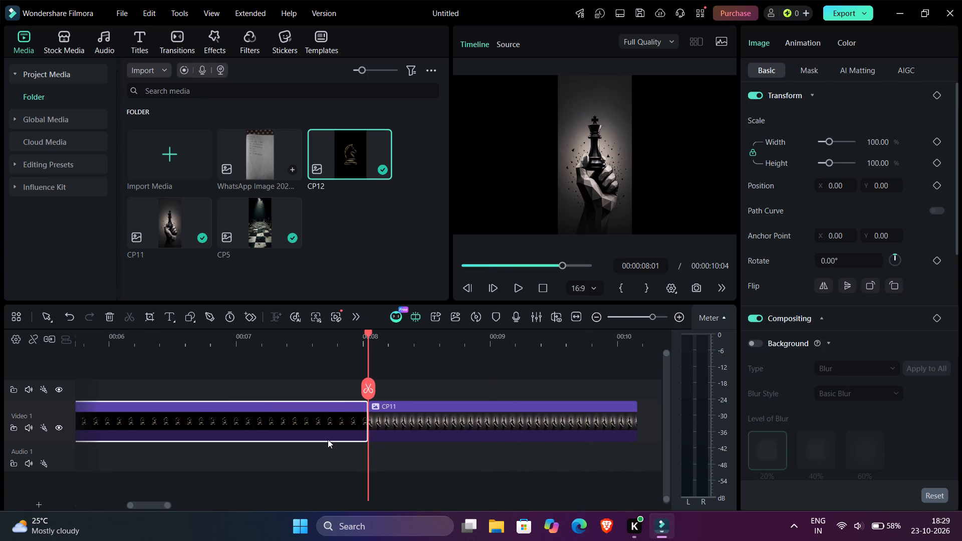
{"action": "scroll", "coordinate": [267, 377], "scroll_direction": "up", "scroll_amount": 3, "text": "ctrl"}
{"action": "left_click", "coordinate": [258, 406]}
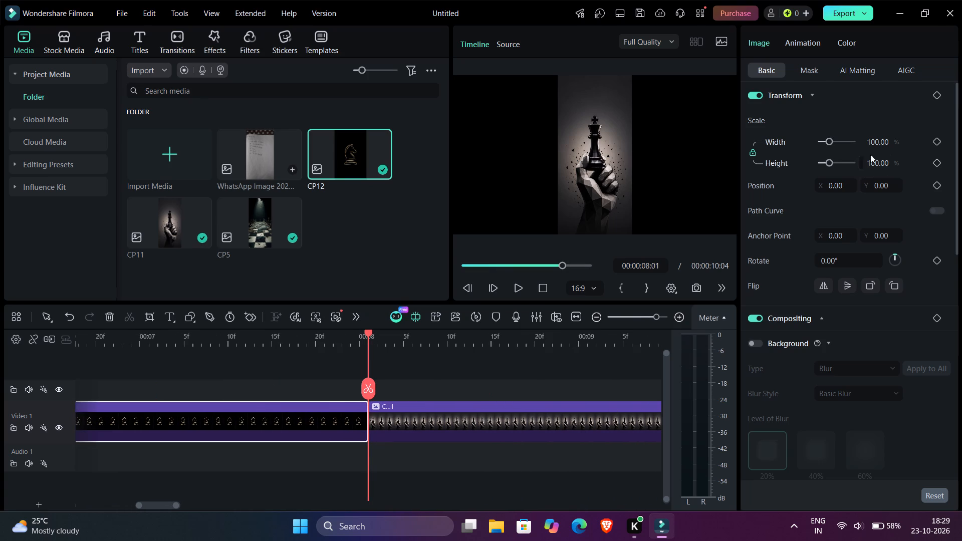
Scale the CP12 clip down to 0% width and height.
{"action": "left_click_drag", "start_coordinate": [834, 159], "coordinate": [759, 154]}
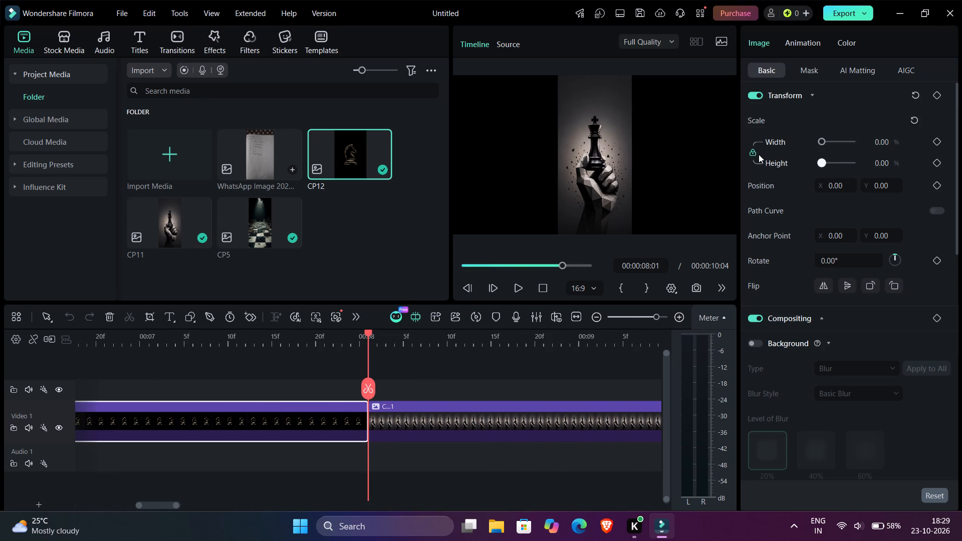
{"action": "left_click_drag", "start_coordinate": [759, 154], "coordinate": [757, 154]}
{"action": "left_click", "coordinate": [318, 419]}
Play the timeline from the beginning through the title and into the CP12 clip to preview it, pausing at 00:00:03:21.
{"action": "left_click_drag", "start_coordinate": [368, 345], "coordinate": [262, 353]}
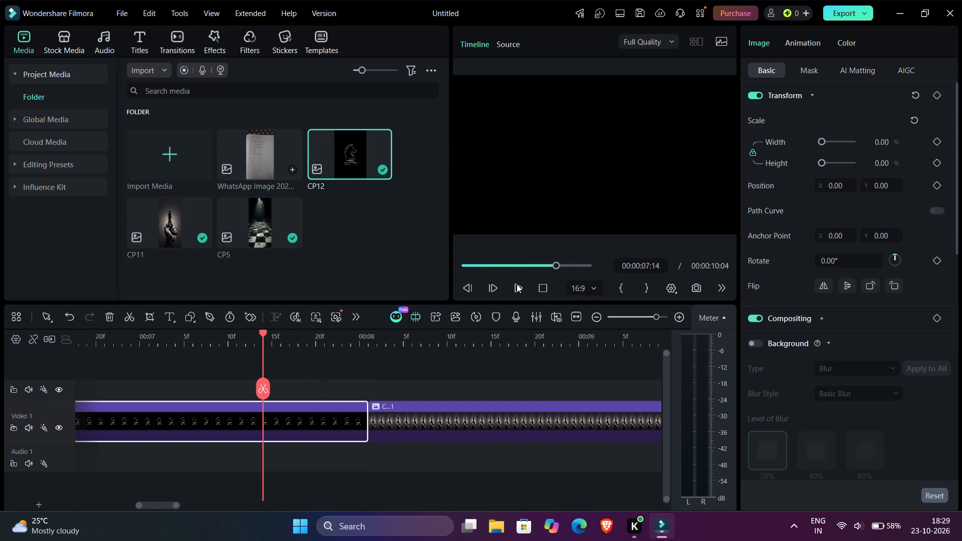
{"action": "left_click", "coordinate": [517, 284]}
{"action": "left_click_drag", "start_coordinate": [554, 265], "coordinate": [359, 279]}
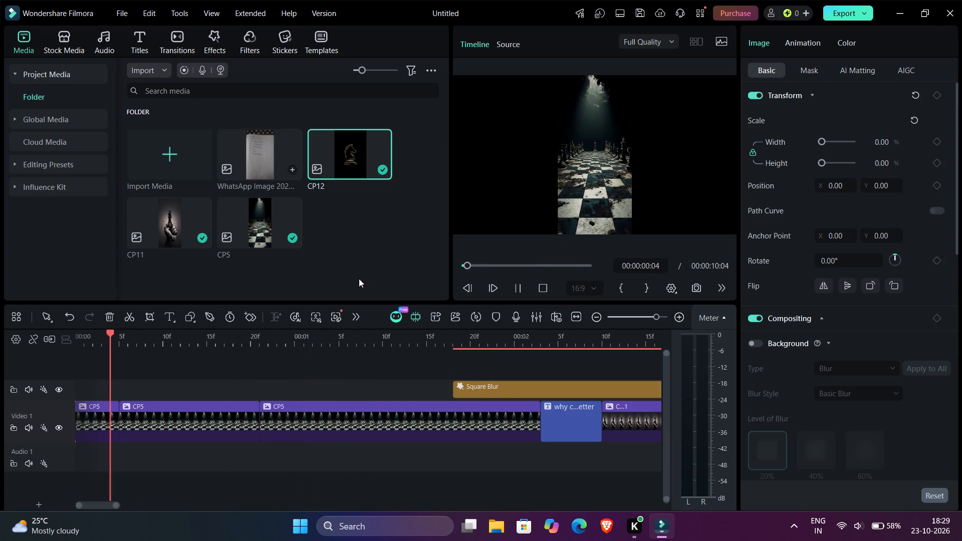
{"action": "left_click", "coordinate": [515, 287]}
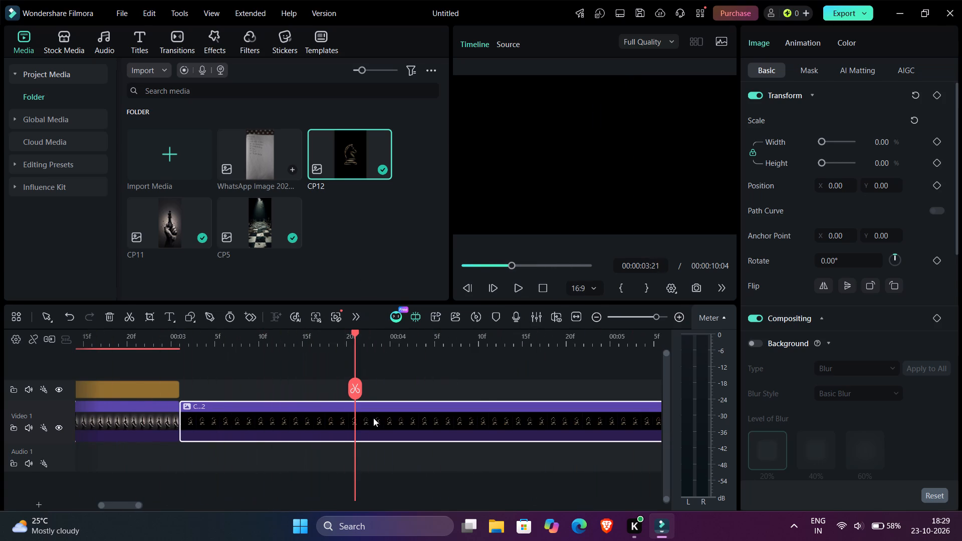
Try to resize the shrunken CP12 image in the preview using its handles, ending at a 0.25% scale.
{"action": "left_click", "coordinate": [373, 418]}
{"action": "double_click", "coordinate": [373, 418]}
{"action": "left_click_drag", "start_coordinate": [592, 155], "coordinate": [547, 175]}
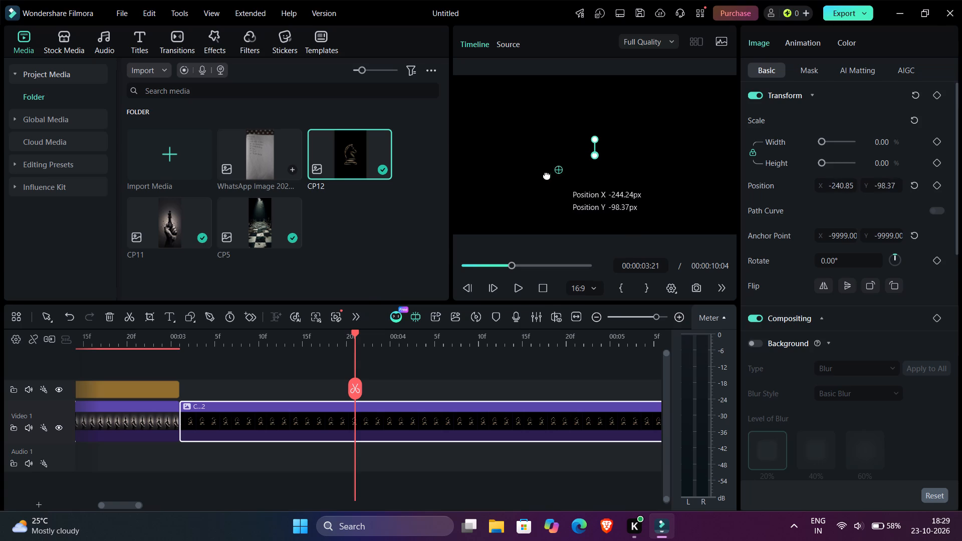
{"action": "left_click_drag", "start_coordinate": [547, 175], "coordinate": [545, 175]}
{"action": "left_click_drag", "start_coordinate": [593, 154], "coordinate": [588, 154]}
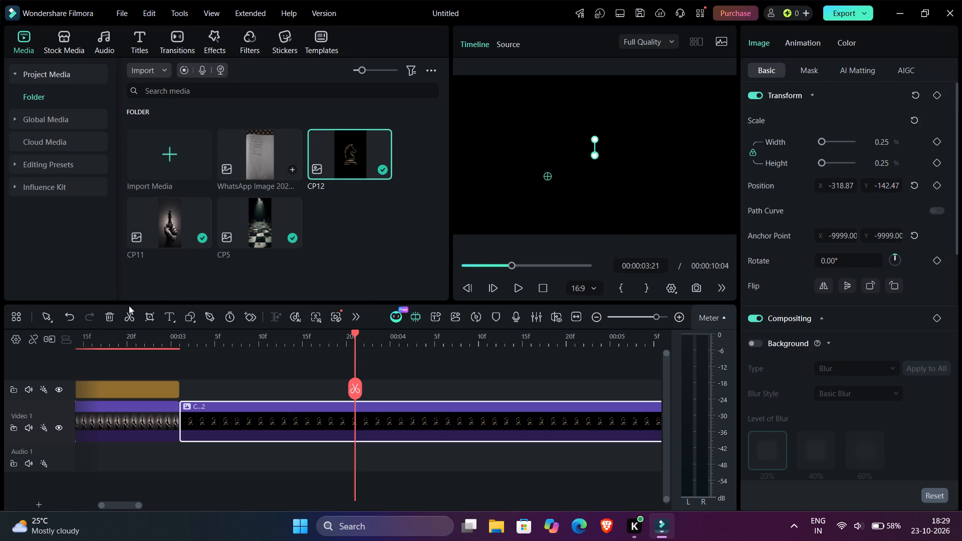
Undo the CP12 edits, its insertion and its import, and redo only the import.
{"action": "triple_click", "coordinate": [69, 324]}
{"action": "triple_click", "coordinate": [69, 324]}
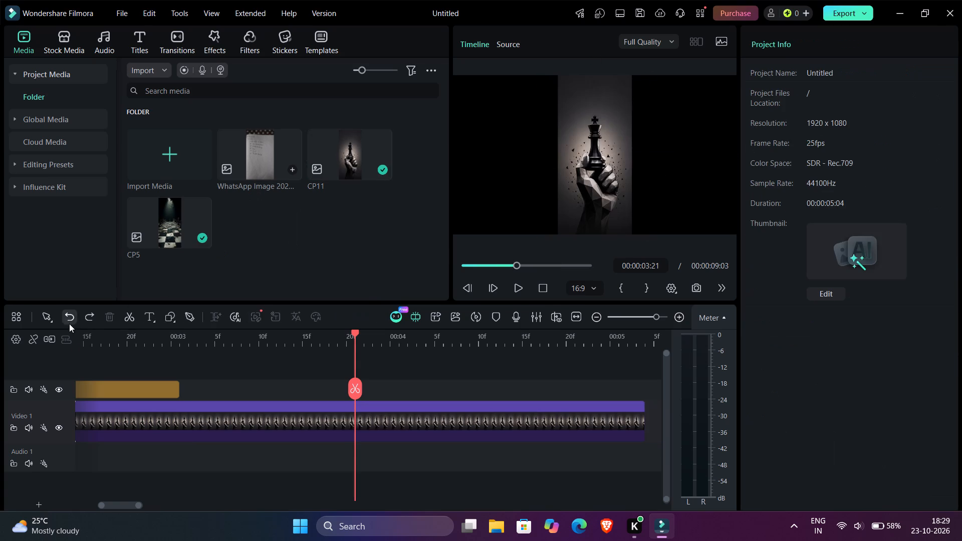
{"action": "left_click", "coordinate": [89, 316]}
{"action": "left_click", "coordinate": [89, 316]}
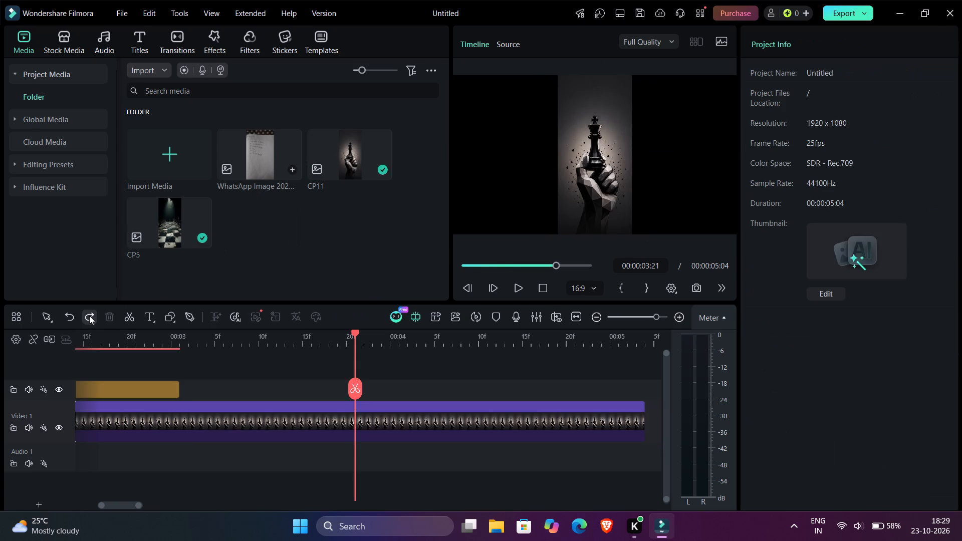
Insert CP12 into Video 1 at 00:00:03:21 within the CP11 clip, and place the playhead over it at 00:00:08:10.
{"action": "left_click", "coordinate": [381, 168]}
{"action": "scroll", "coordinate": [426, 380], "scroll_direction": "left", "scroll_amount": 2}
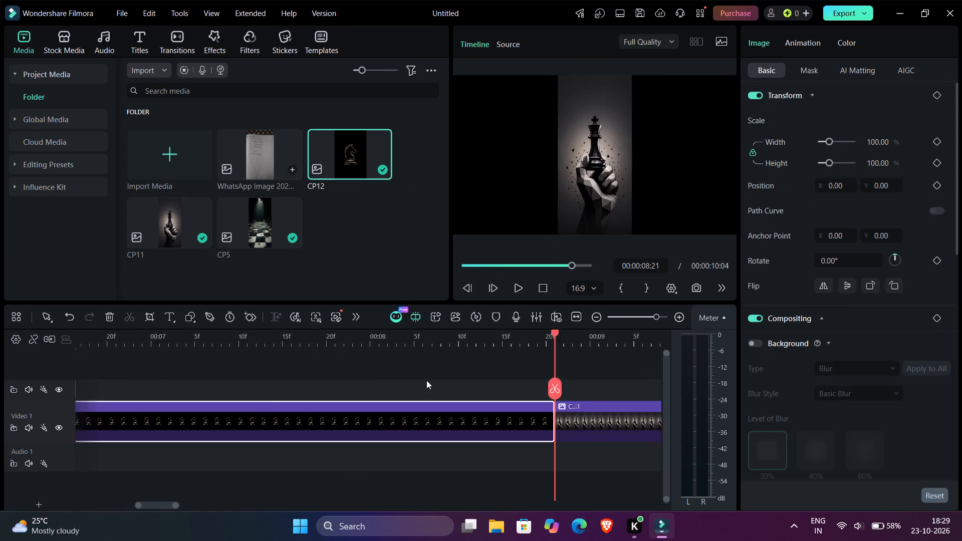
{"action": "scroll", "coordinate": [426, 380], "scroll_direction": "left", "scroll_amount": 3}
{"action": "scroll", "coordinate": [426, 380], "scroll_direction": "right", "scroll_amount": 3}
{"action": "left_click_drag", "start_coordinate": [514, 386], "coordinate": [413, 378]}
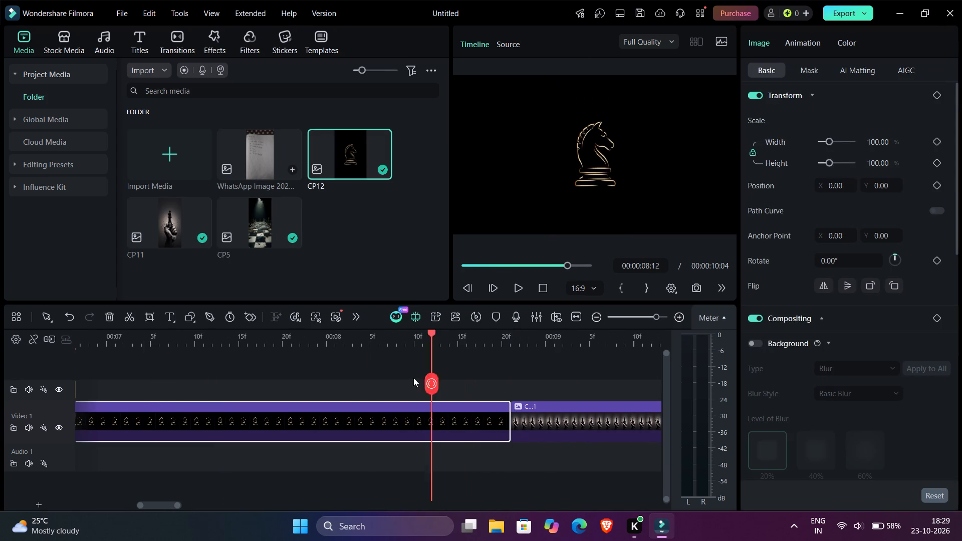
{"action": "left_click_drag", "start_coordinate": [413, 378], "coordinate": [413, 377]}
Enable a Basic Blur background on the CP12 clip with the blur level set to 40%.
{"action": "scroll", "coordinate": [574, 221], "scroll_direction": "up", "scroll_amount": 7, "text": "ctrl"}
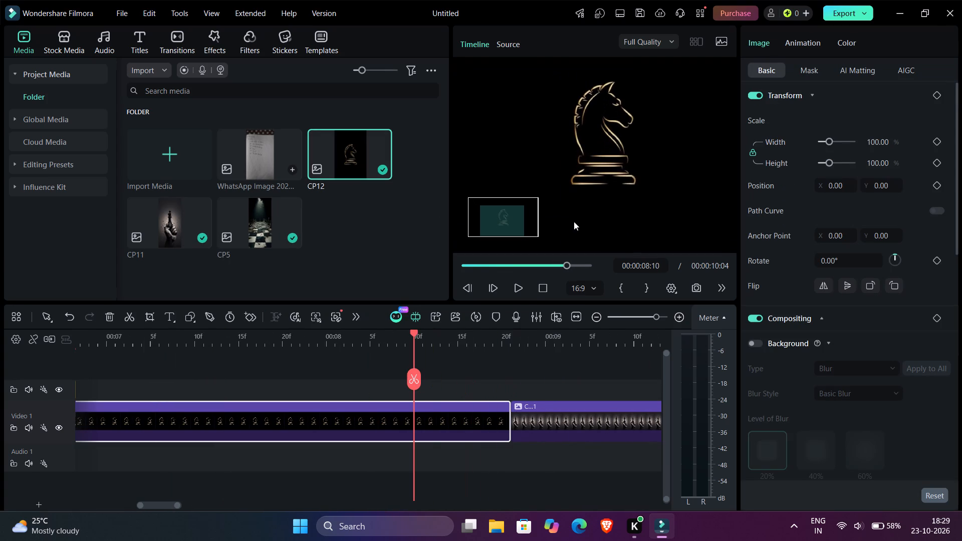
{"action": "scroll", "coordinate": [574, 221], "scroll_direction": "up", "scroll_amount": 1}
{"action": "left_click", "coordinate": [762, 345]}
{"action": "scroll", "coordinate": [762, 345], "scroll_direction": "down", "scroll_amount": 1}
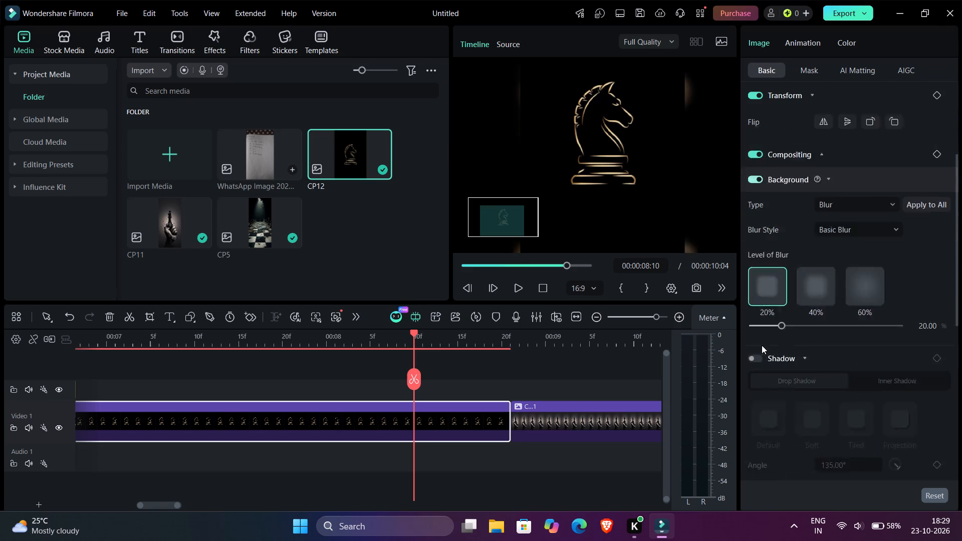
{"action": "scroll", "coordinate": [762, 345], "scroll_direction": "down", "scroll_amount": 1}
{"action": "scroll", "coordinate": [781, 257], "scroll_direction": "up", "scroll_amount": 1}
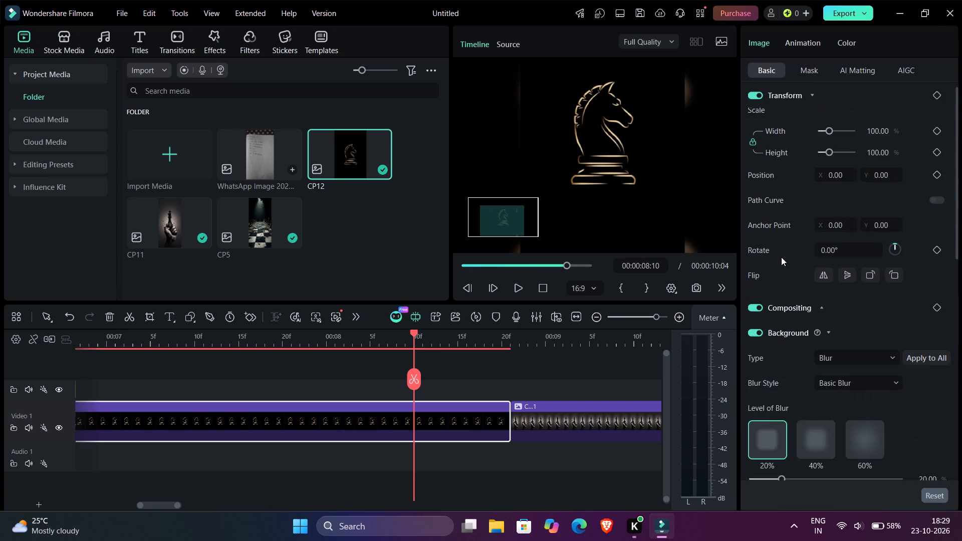
{"action": "left_click", "coordinate": [813, 456]}
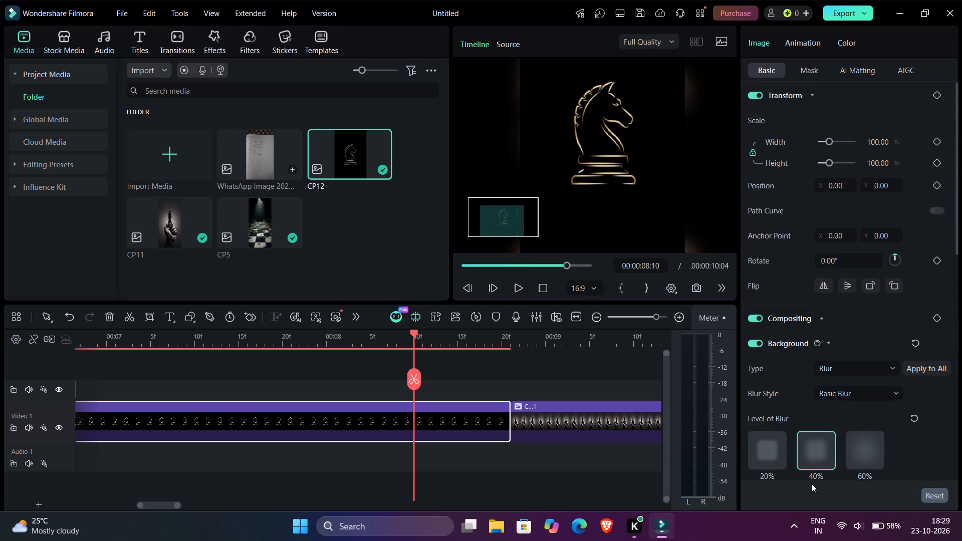
Apply the Left Slide1 intro motion preset to the CP12 clip with a duration of 5.00.
{"action": "left_click", "coordinate": [807, 80]}
{"action": "left_click", "coordinate": [810, 44]}
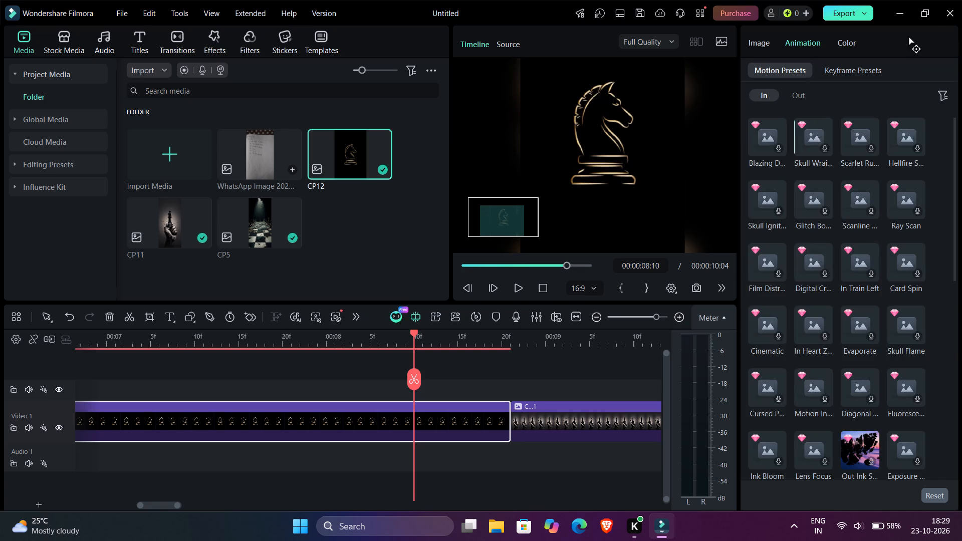
{"action": "scroll", "coordinate": [758, 337], "scroll_direction": "down", "scroll_amount": 3}
{"action": "scroll", "coordinate": [809, 280], "scroll_direction": "up", "scroll_amount": 3}
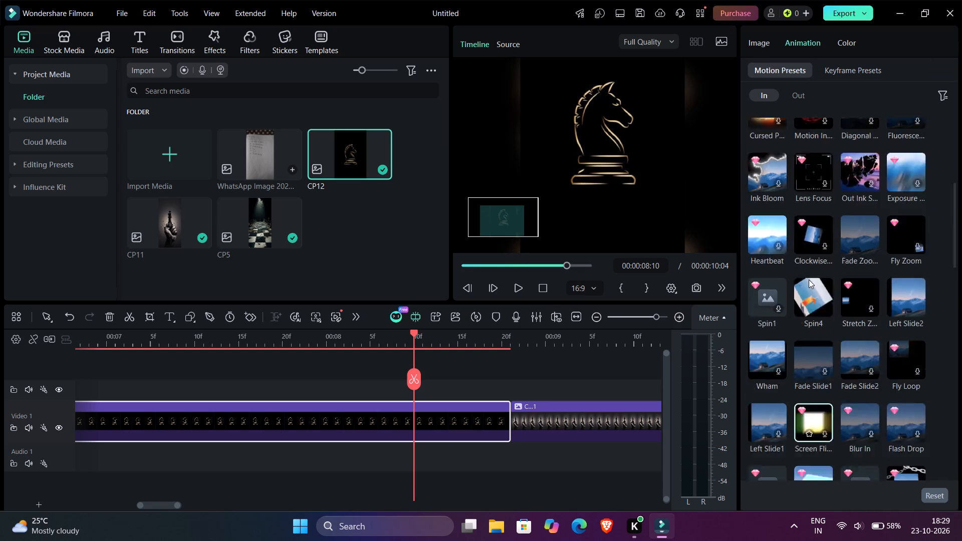
{"action": "scroll", "coordinate": [809, 280], "scroll_direction": "up", "scroll_amount": 4}
{"action": "scroll", "coordinate": [809, 280], "scroll_direction": "down", "scroll_amount": 1}
{"action": "scroll", "coordinate": [779, 346], "scroll_direction": "down", "scroll_amount": 1}
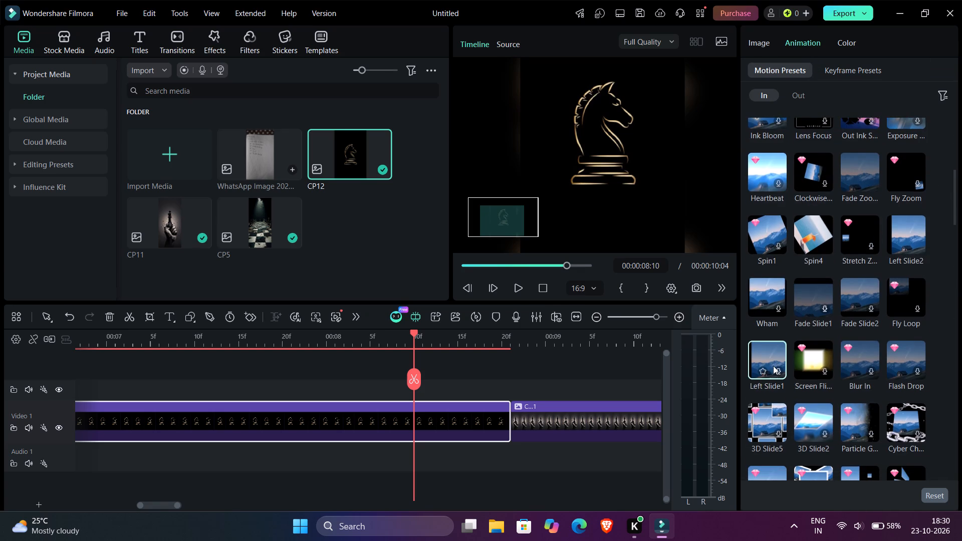
{"action": "left_click", "coordinate": [777, 370]}
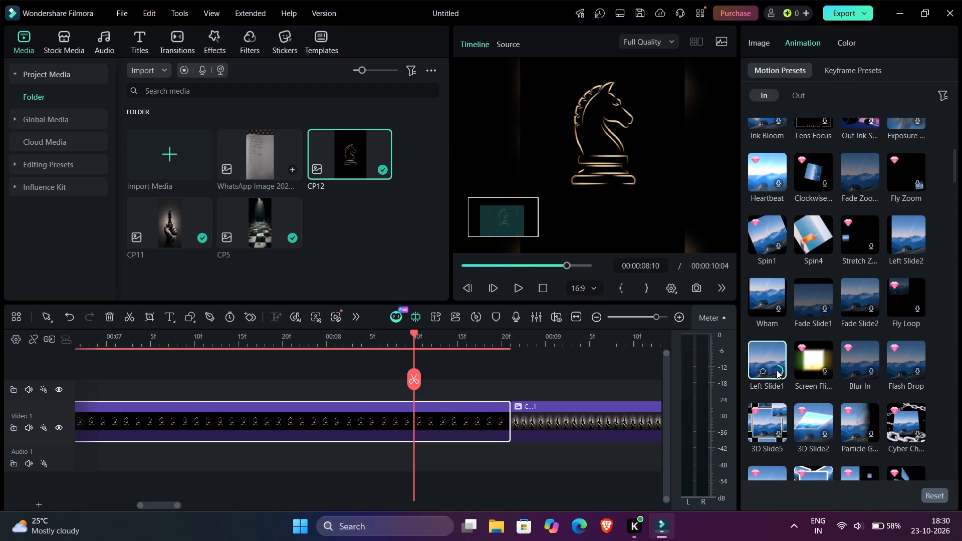
{"action": "left_click", "coordinate": [777, 370]}
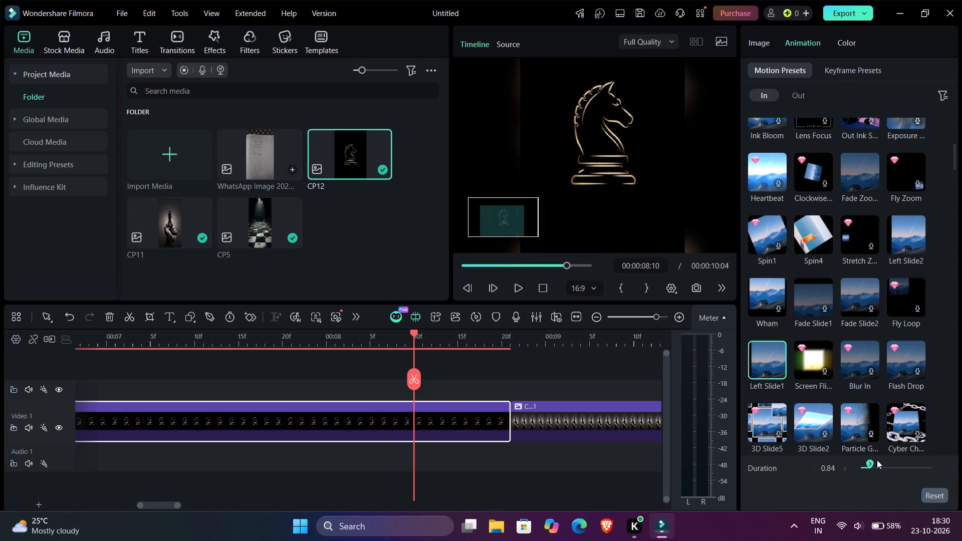
{"action": "left_click_drag", "start_coordinate": [869, 464], "coordinate": [955, 462]}
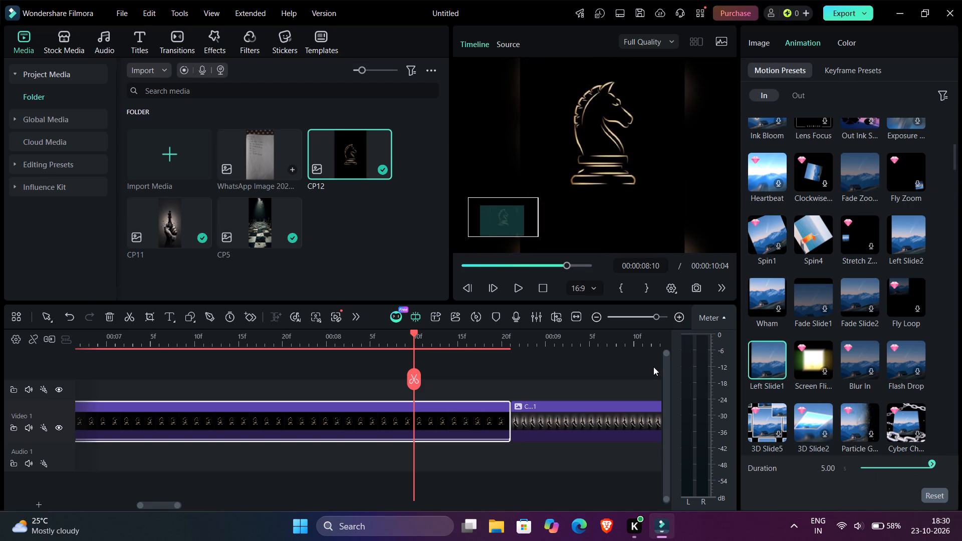
Play the timeline through to its end and preview the Left Slide1 animation on CP12.
{"action": "left_click", "coordinate": [517, 290]}
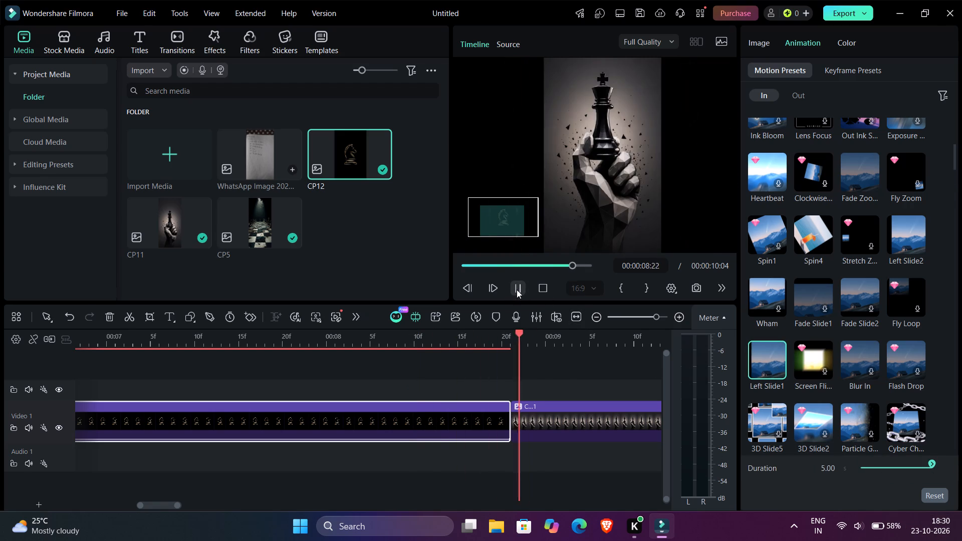
{"action": "triple_click", "coordinate": [769, 351]}
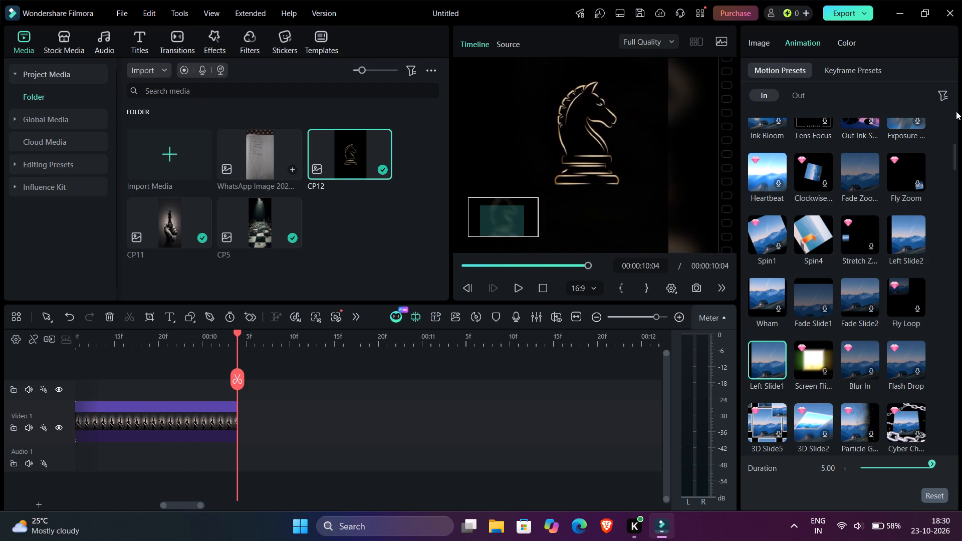
Set the CP12 clip's light exposure to 100.
{"action": "left_click", "coordinate": [838, 45]}
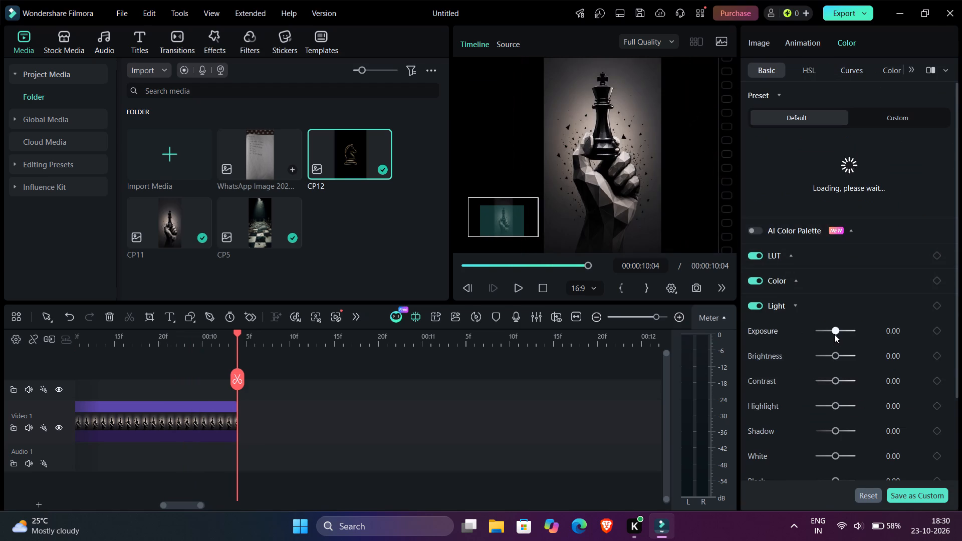
{"action": "left_click_drag", "start_coordinate": [836, 332], "coordinate": [869, 335]}
Place the playhead within the CP12 clip at 00:00:08:15 to check its exposure, and reselect the clip.
{"action": "scroll", "coordinate": [292, 433], "scroll_direction": "right", "scroll_amount": 3}
{"action": "left_click", "coordinate": [311, 429]}
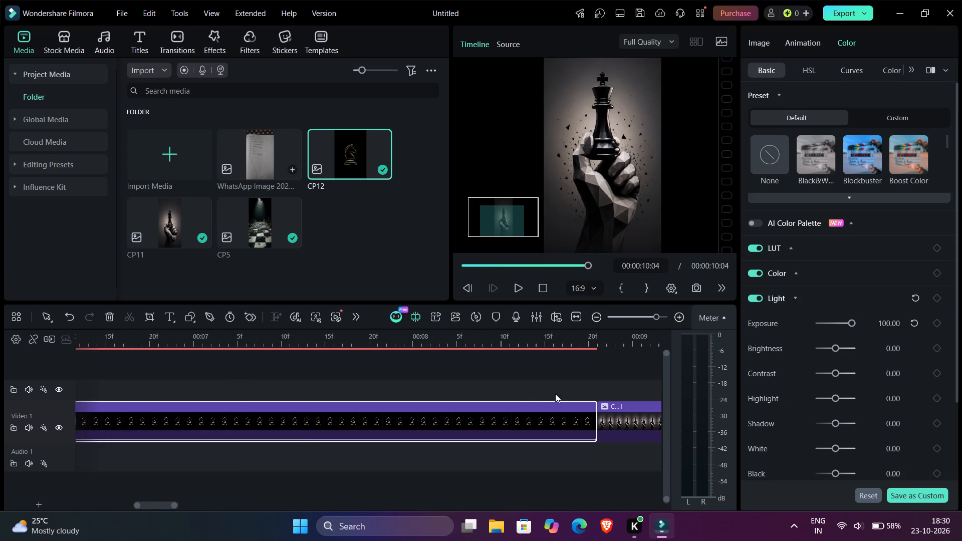
{"action": "left_click", "coordinate": [541, 409]}
{"action": "left_click_drag", "start_coordinate": [577, 358], "coordinate": [558, 348]}
{"action": "left_click", "coordinate": [558, 348]}
{"action": "left_click", "coordinate": [545, 341]}
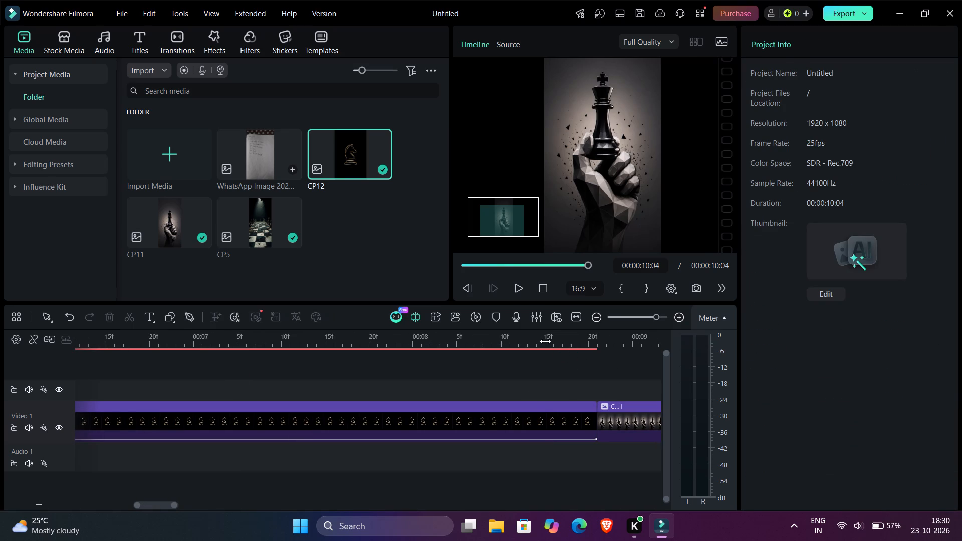
{"action": "left_click", "coordinate": [550, 412]}
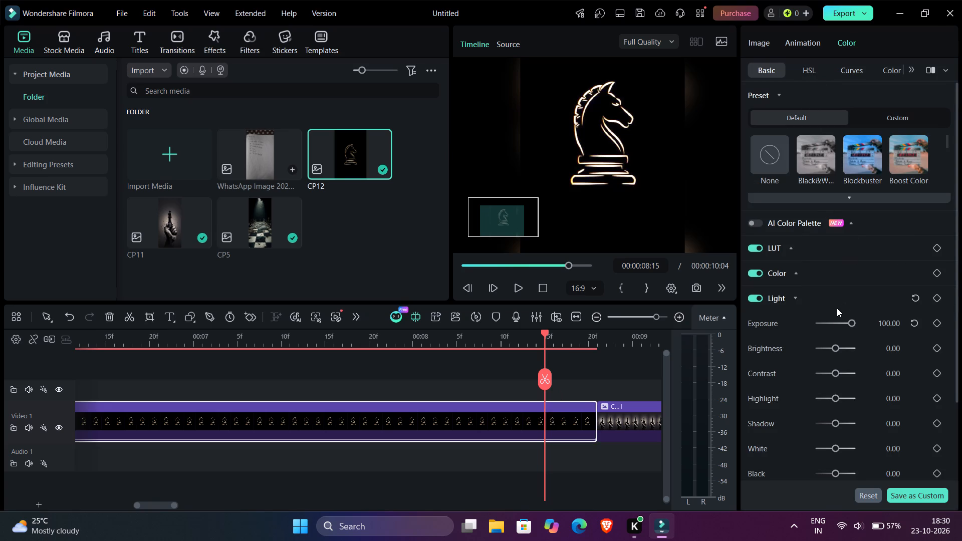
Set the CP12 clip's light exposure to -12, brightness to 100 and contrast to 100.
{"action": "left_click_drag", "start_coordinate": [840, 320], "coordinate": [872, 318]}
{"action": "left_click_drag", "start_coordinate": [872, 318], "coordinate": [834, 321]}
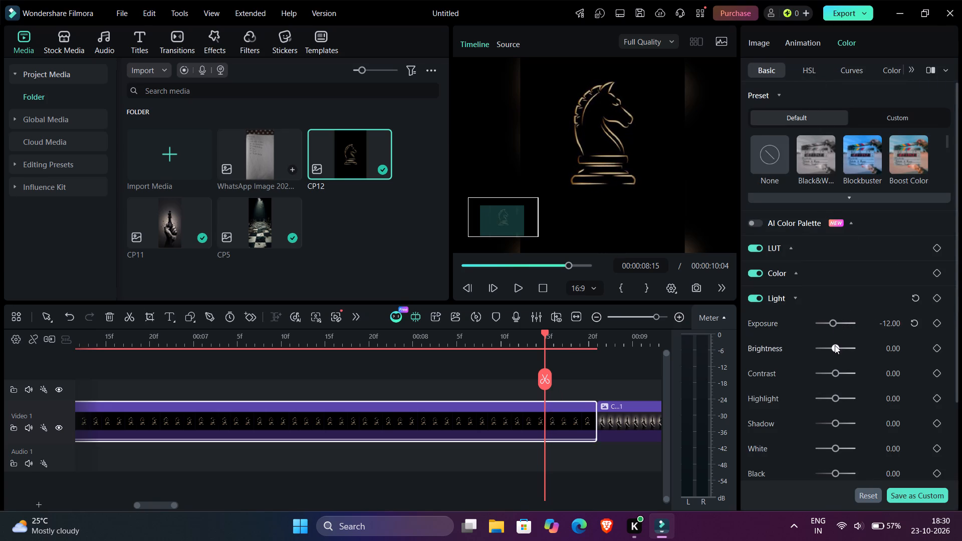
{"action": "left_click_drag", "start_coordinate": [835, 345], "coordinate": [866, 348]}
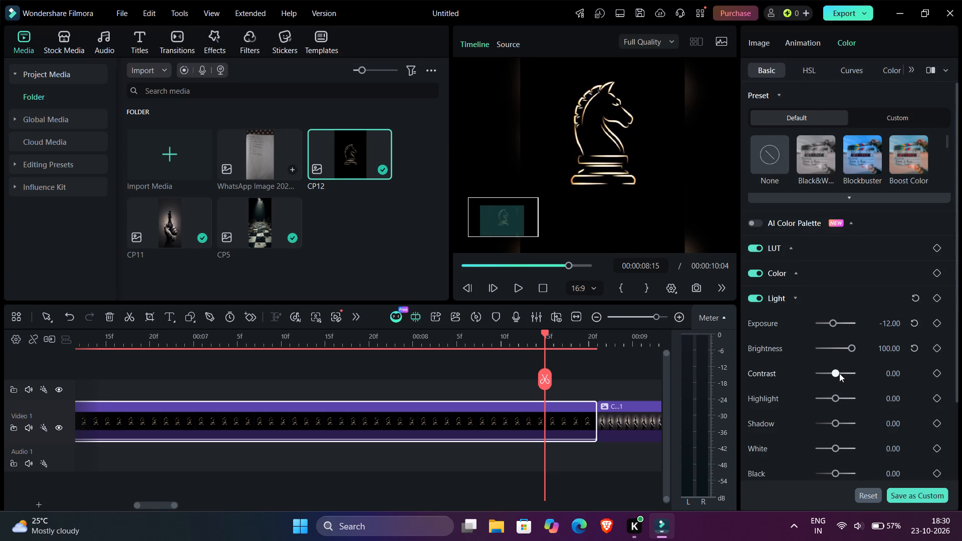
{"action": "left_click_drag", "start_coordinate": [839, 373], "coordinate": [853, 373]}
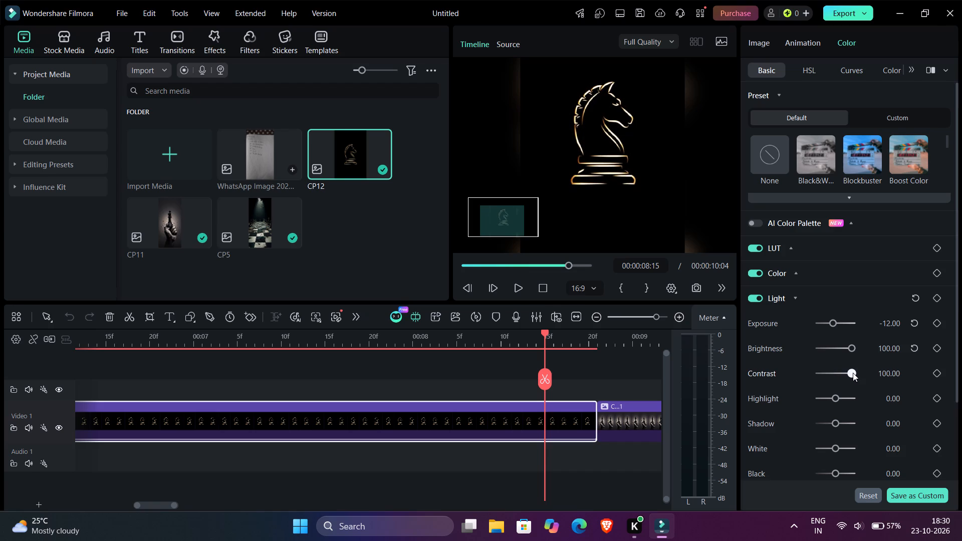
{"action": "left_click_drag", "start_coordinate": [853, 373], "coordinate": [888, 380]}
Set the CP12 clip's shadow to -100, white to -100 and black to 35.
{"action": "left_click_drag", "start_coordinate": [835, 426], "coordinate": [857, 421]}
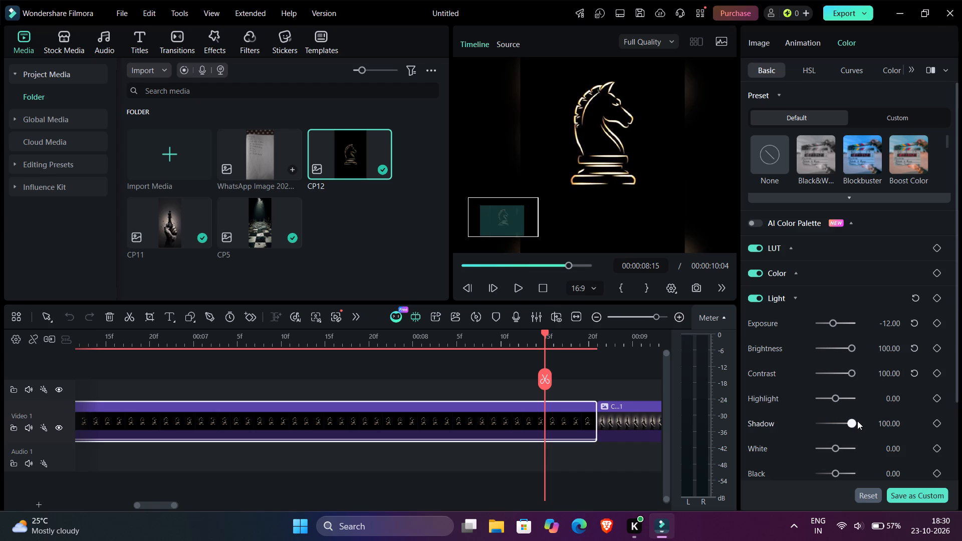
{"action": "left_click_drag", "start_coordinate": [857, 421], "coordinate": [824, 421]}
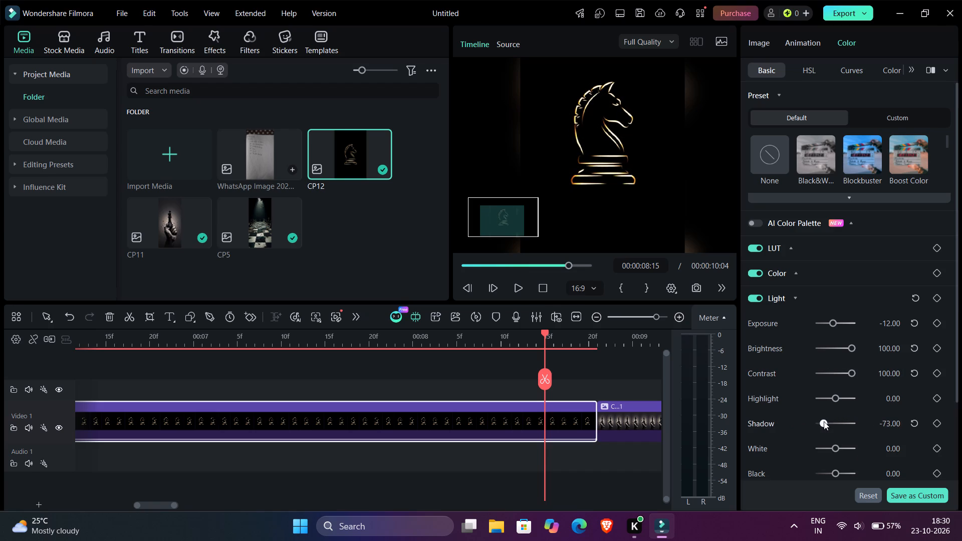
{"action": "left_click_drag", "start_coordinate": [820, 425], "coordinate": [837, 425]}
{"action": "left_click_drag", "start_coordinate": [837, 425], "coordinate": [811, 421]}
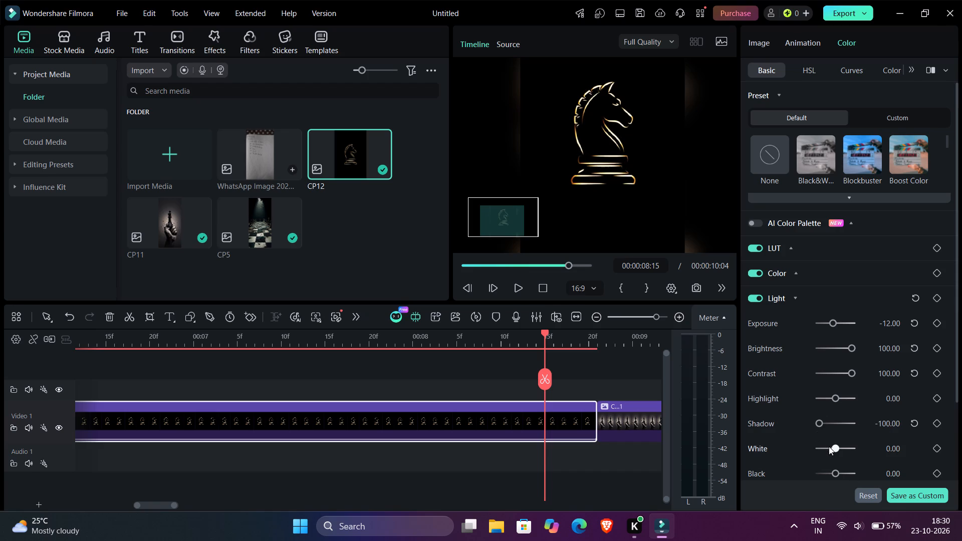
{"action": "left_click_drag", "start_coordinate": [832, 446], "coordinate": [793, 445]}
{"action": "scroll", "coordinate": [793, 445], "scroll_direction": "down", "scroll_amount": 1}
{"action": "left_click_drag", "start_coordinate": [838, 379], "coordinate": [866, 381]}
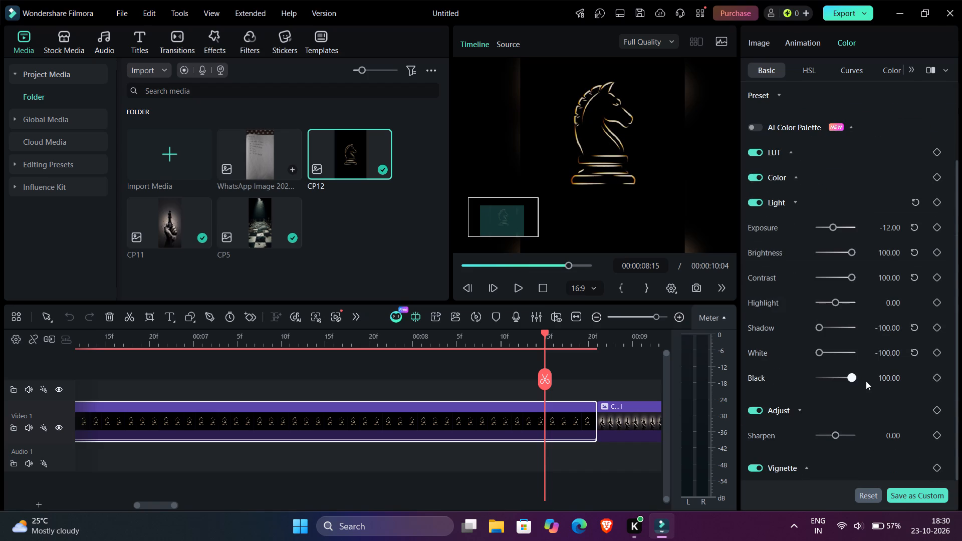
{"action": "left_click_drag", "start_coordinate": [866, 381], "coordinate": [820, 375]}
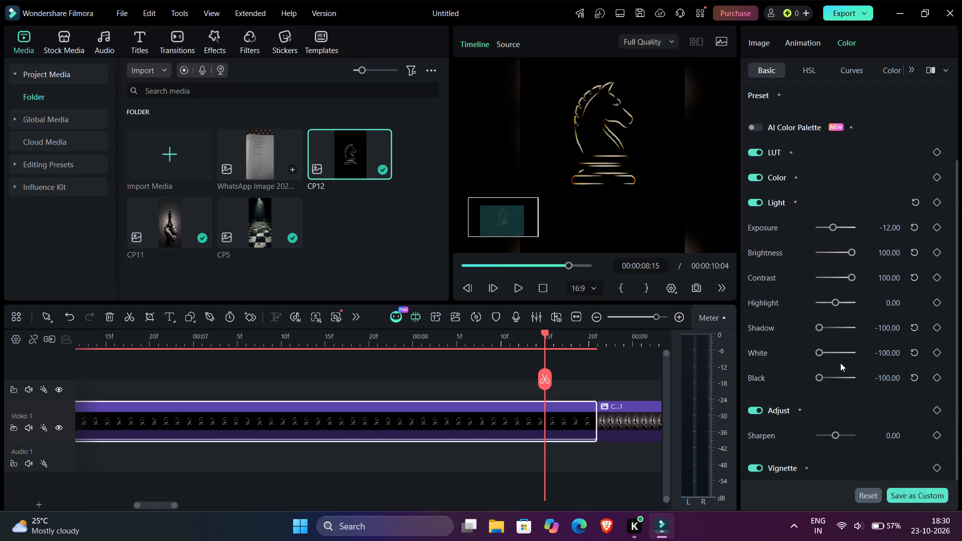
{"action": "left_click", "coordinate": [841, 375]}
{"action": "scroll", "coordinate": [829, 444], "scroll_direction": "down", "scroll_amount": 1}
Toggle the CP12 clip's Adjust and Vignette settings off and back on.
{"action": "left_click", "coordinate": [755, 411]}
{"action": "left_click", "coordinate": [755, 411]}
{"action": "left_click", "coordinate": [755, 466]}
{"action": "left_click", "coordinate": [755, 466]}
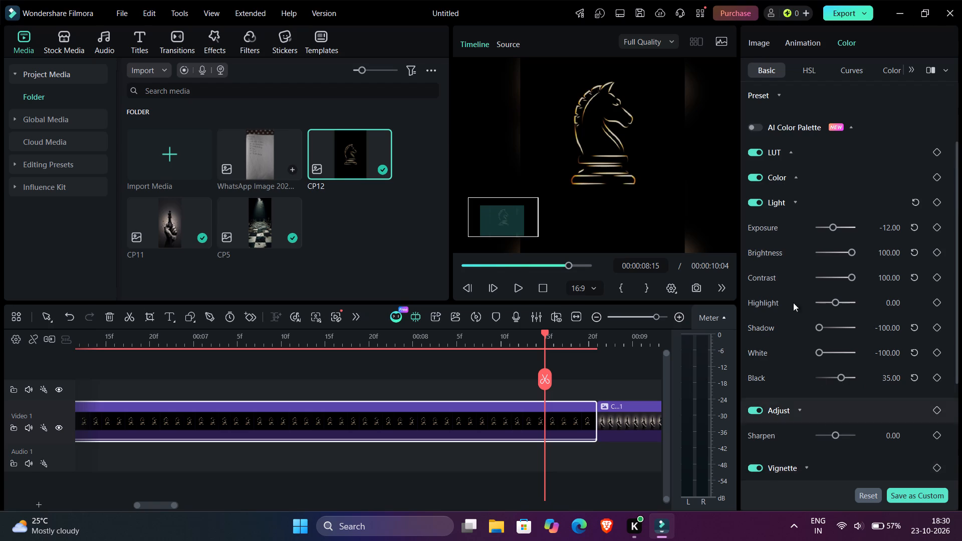
Apply the default Blockbuster colour preset to the CP12 clip.
{"action": "scroll", "coordinate": [831, 147], "scroll_direction": "up", "scroll_amount": 2}
{"action": "left_click", "coordinate": [837, 148]}
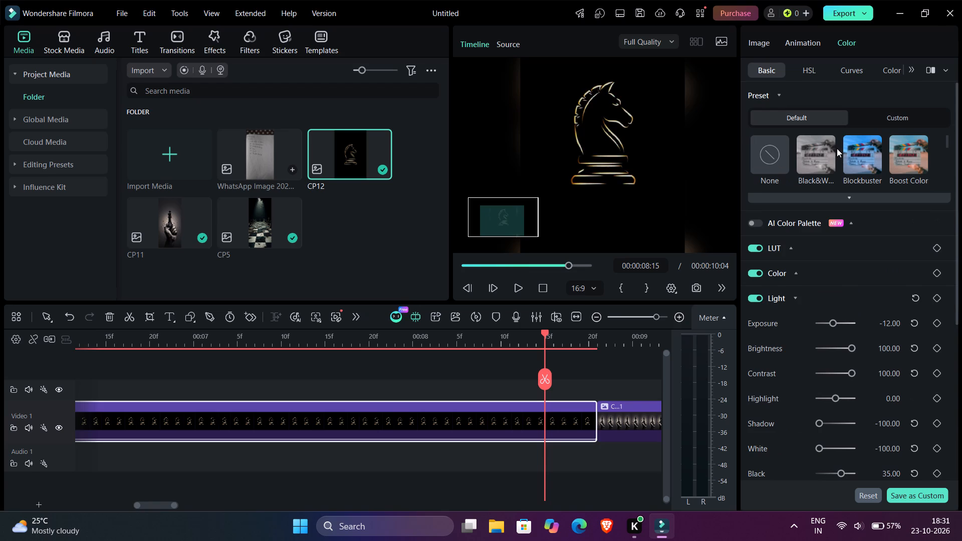
{"action": "left_click", "coordinate": [860, 153]}
{"action": "triple_click", "coordinate": [860, 153]}
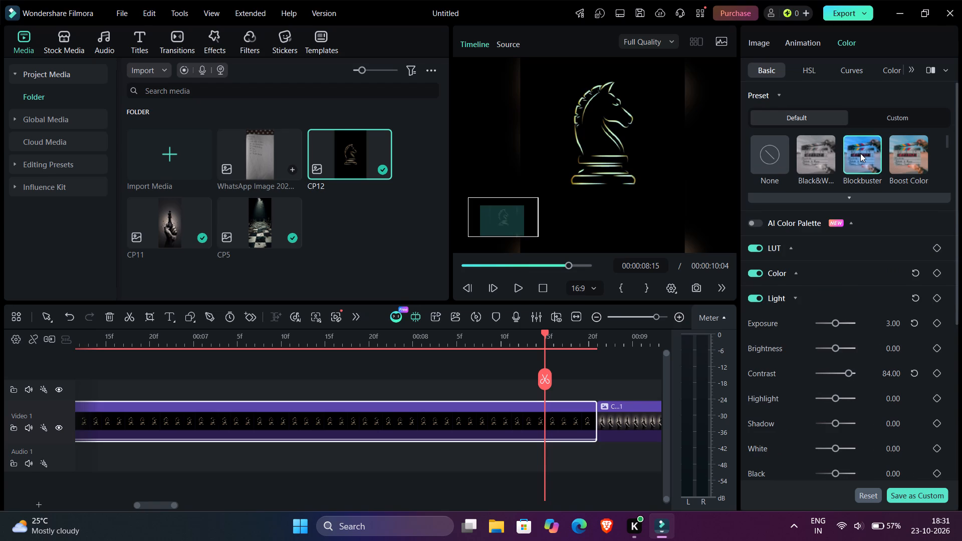
Play the timeline through to its end to preview the Blockbuster look on CP12.
{"action": "left_click", "coordinate": [521, 284]}
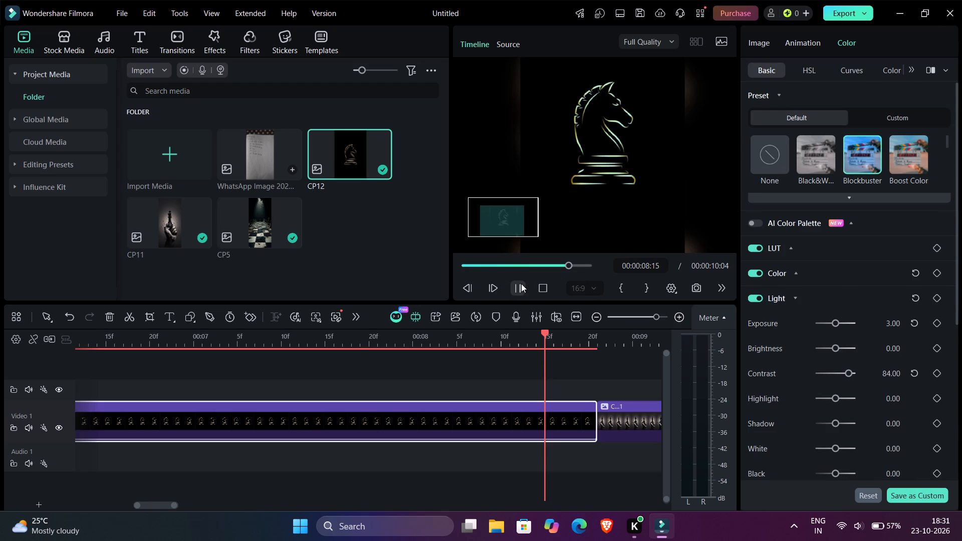
{"action": "scroll", "coordinate": [588, 467], "scroll_direction": "right", "scroll_amount": 4}
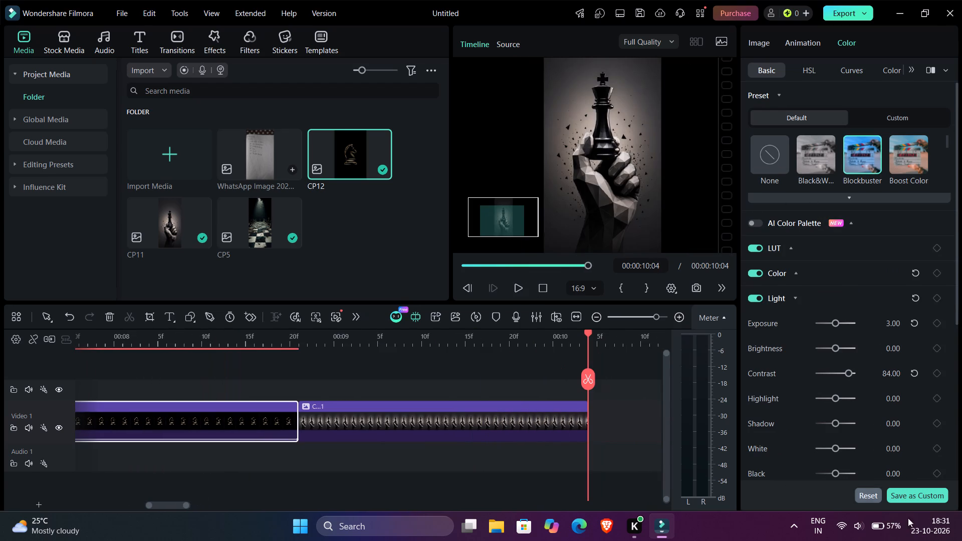
{"action": "left_click", "coordinate": [913, 497]}
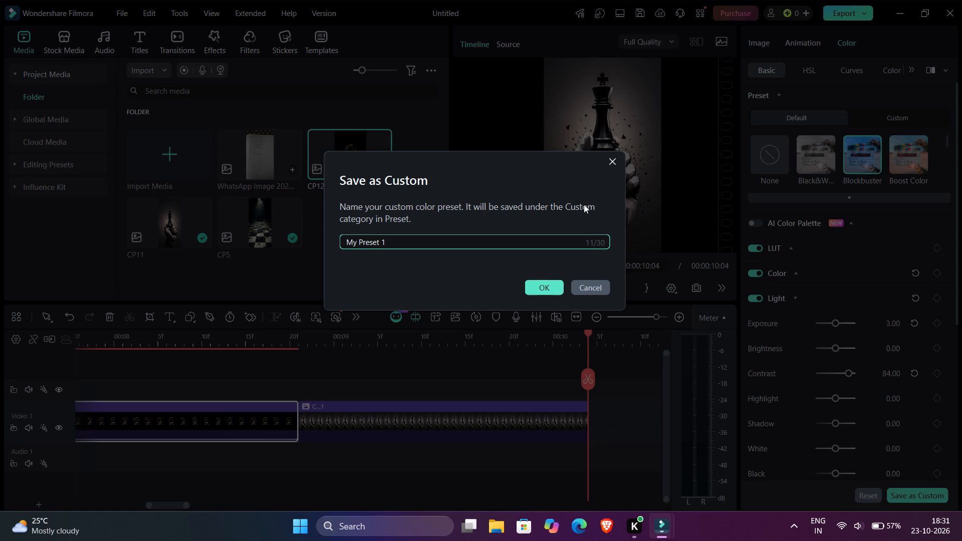
{"action": "left_click", "coordinate": [614, 156]}
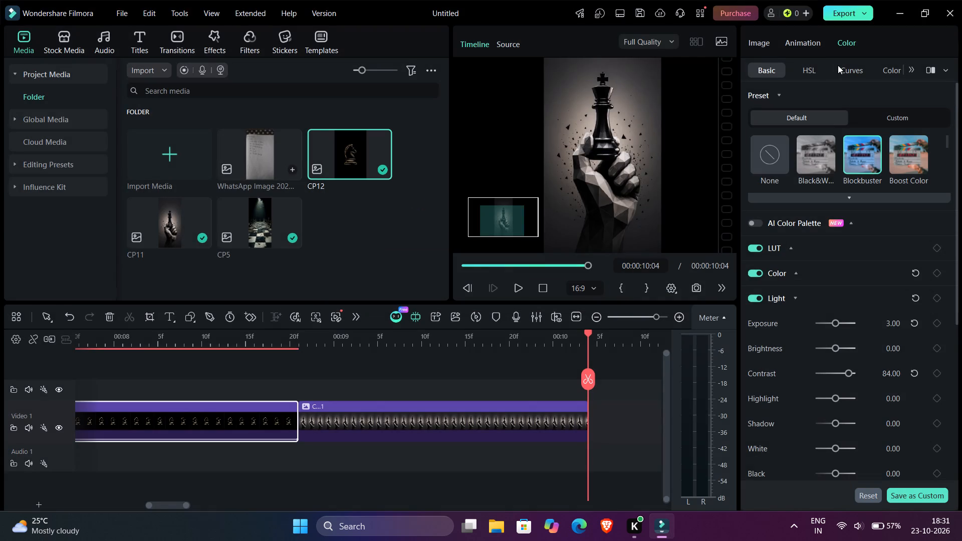
Import the BOARD chessboard video from the Downloads folder into the project media.
{"action": "scroll", "coordinate": [825, 66], "scroll_direction": "left", "scroll_amount": 1}
{"action": "left_click", "coordinate": [159, 139]}
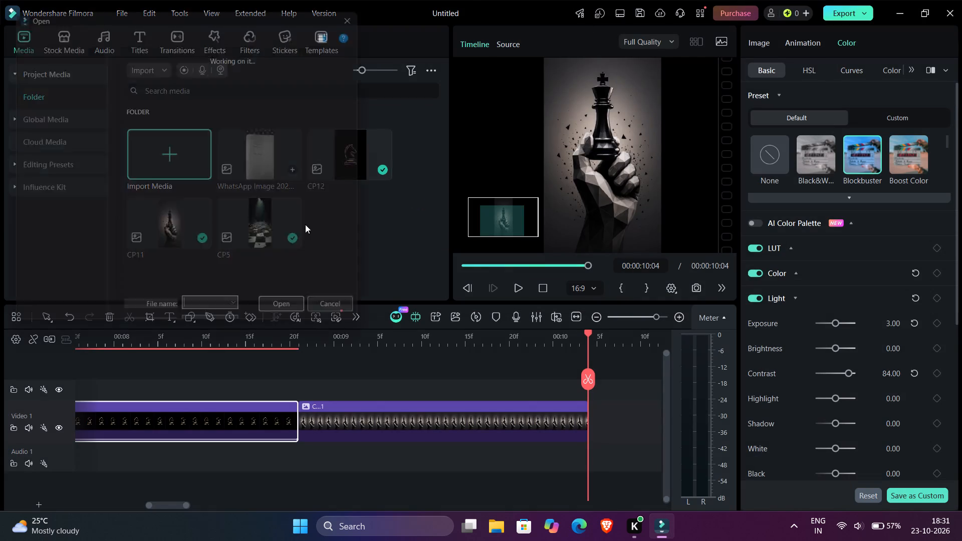
{"action": "scroll", "coordinate": [212, 146], "scroll_direction": "down", "scroll_amount": 6}
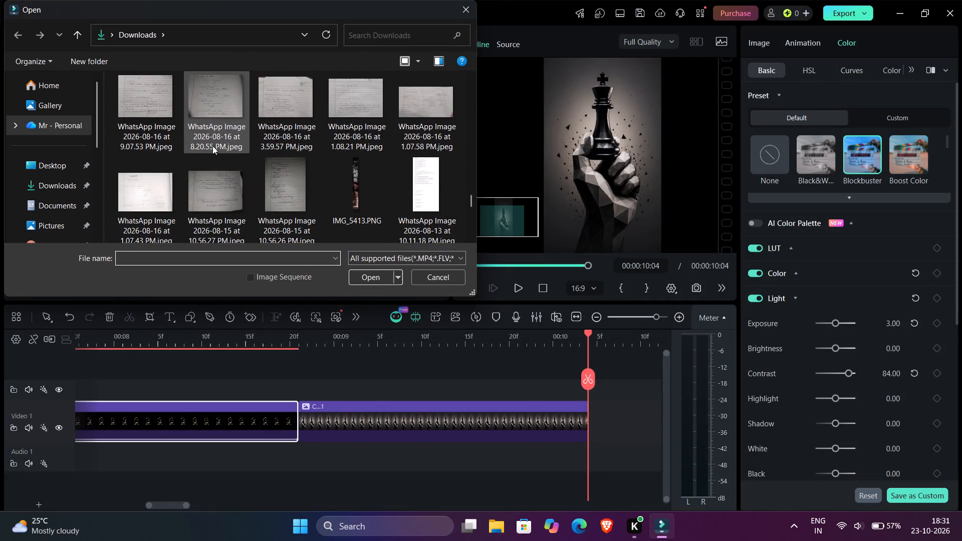
{"action": "scroll", "coordinate": [212, 146], "scroll_direction": "up", "scroll_amount": 1}
{"action": "scroll", "coordinate": [257, 159], "scroll_direction": "up", "scroll_amount": 2}
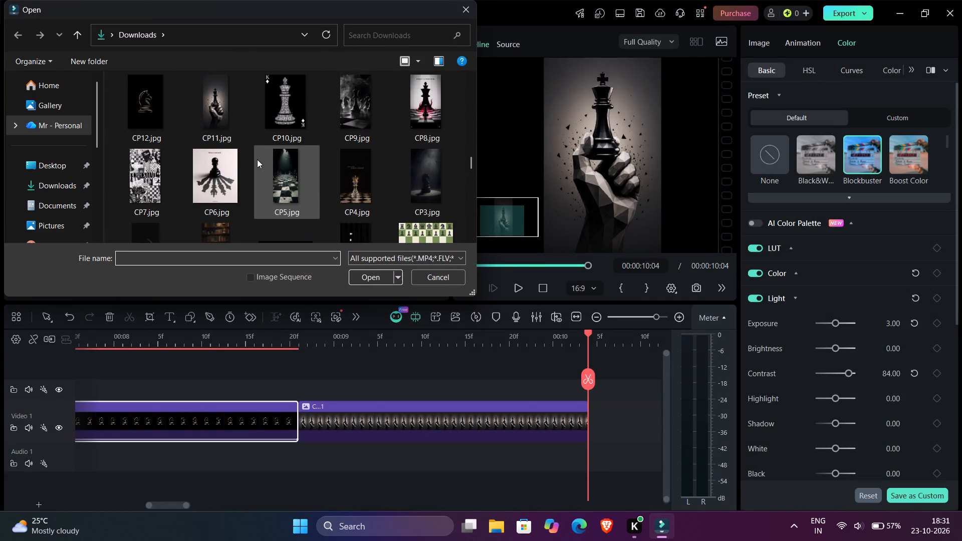
{"action": "scroll", "coordinate": [257, 159], "scroll_direction": "down", "scroll_amount": 1}
{"action": "double_click", "coordinate": [428, 96]}
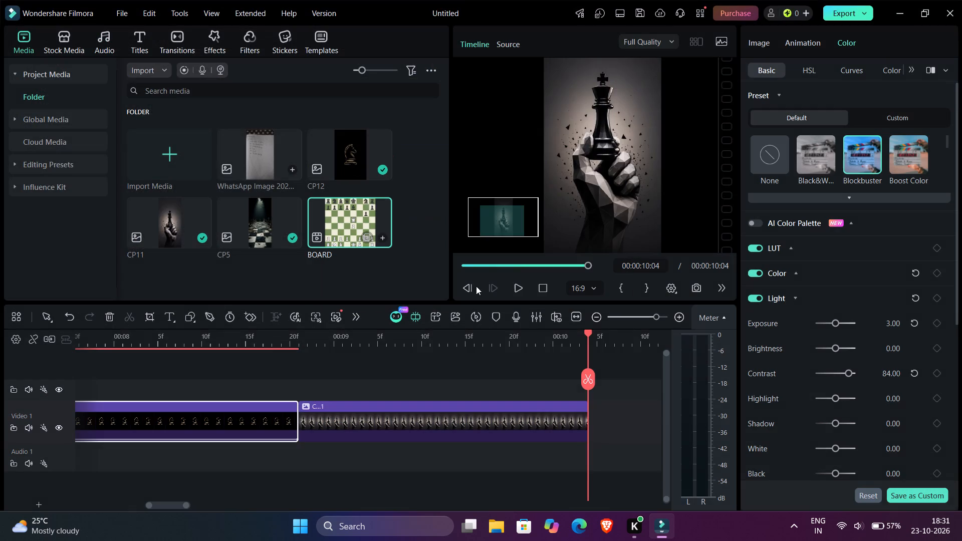
Add the BOARD video at the end of Video 1, matching the project settings to the media at 720x720 25fps.
{"action": "left_click", "coordinate": [382, 235]}
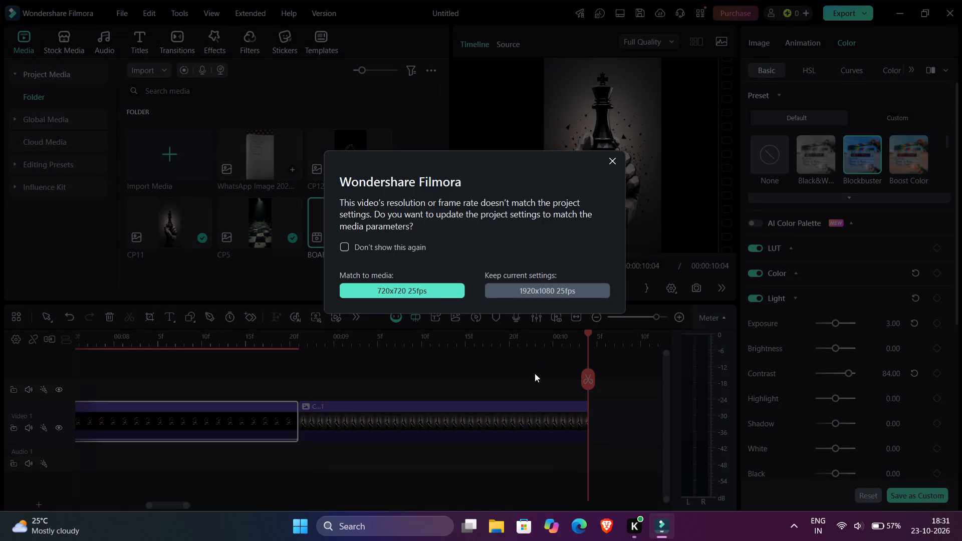
{"action": "left_click", "coordinate": [427, 289]}
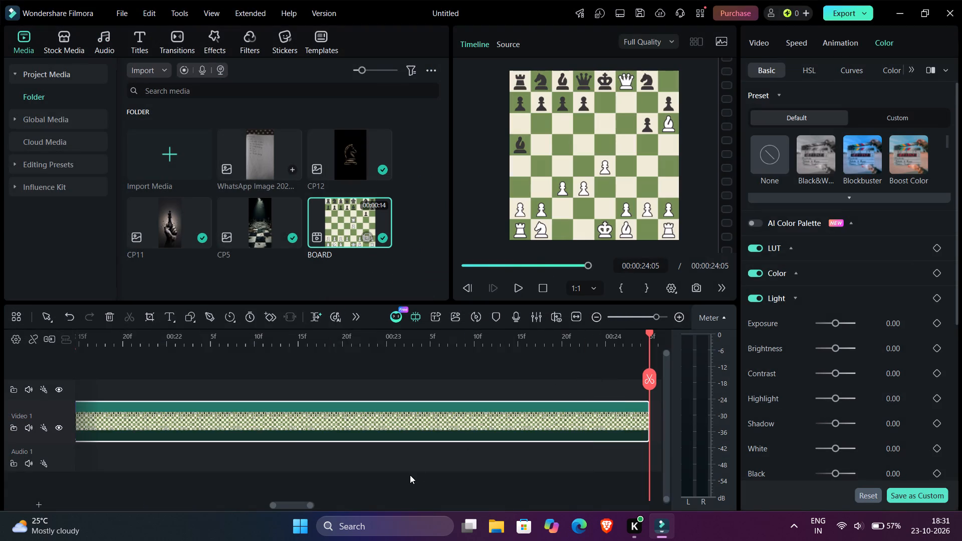
Add the trending red LIKE thumbs-up sticker above the BOARD clip, starting at 00:00:10:05 near the clip's beginning.
{"action": "scroll", "coordinate": [410, 475], "scroll_direction": "right", "scroll_amount": 11}
{"action": "scroll", "coordinate": [410, 475], "scroll_direction": "left", "scroll_amount": 1}
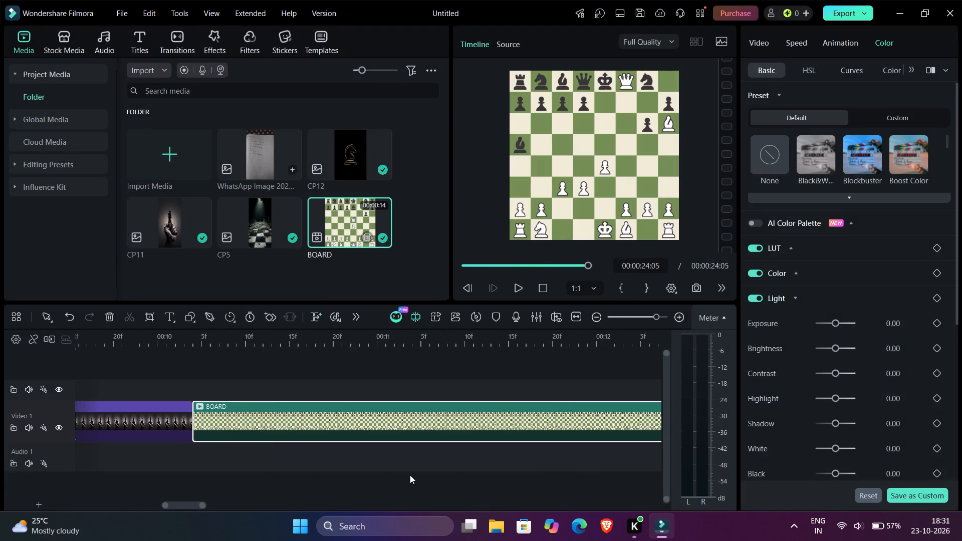
{"action": "left_click", "coordinate": [197, 412]}
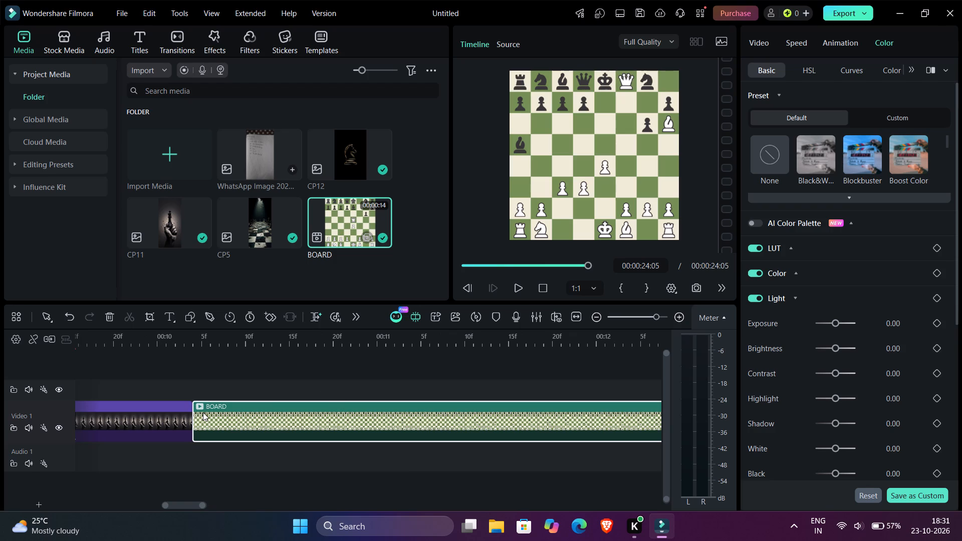
{"action": "left_click", "coordinate": [203, 412]}
{"action": "double_click", "coordinate": [532, 346]}
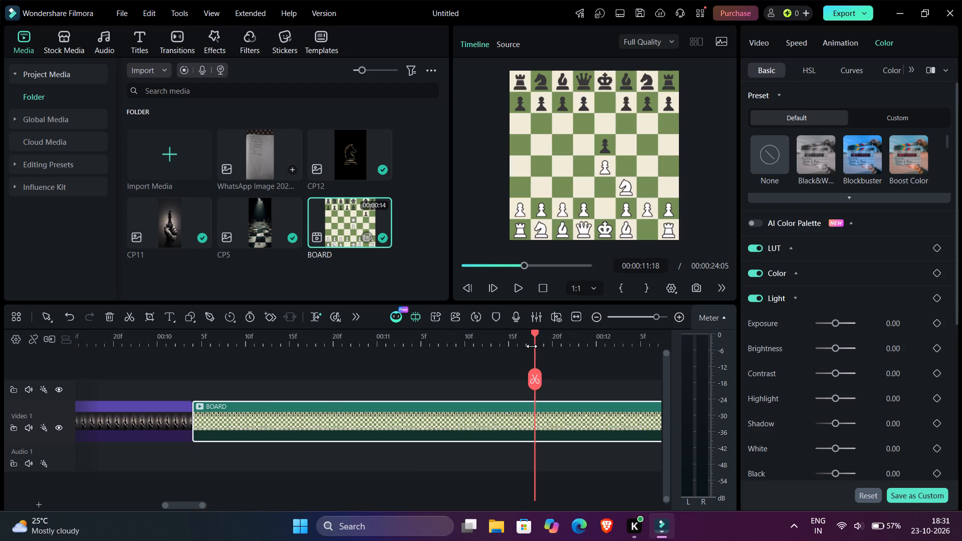
{"action": "left_click_drag", "start_coordinate": [534, 348], "coordinate": [203, 353]}
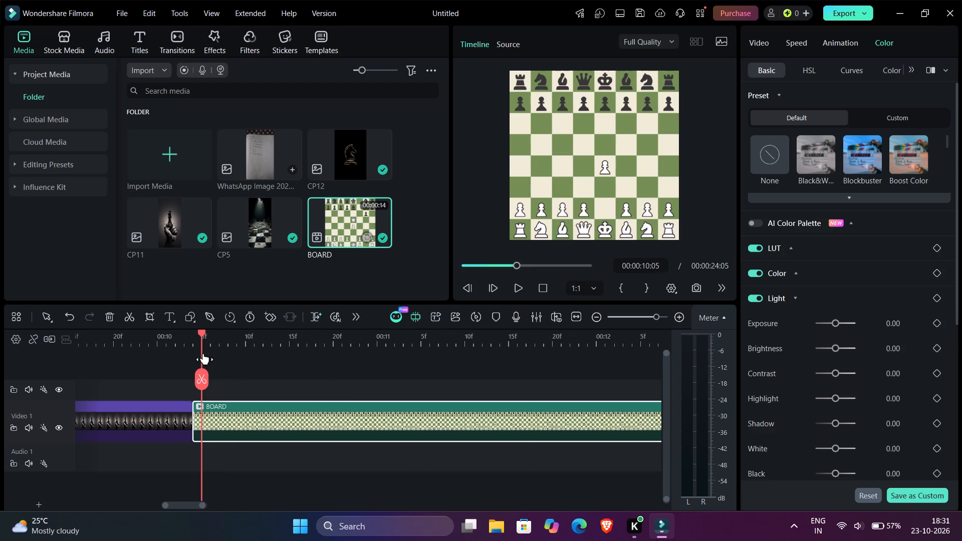
{"action": "left_click", "coordinate": [216, 38]}
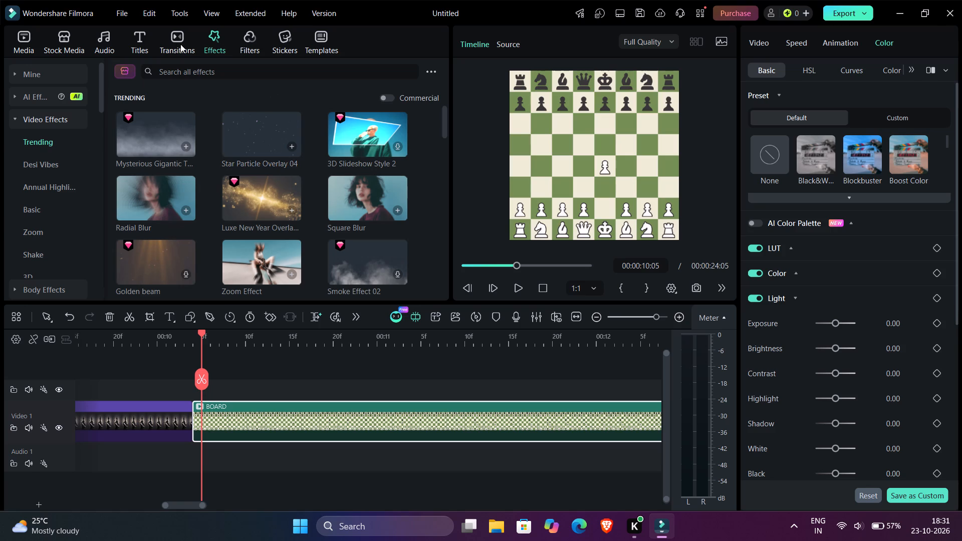
{"action": "left_click", "coordinate": [239, 41]}
{"action": "double_click", "coordinate": [299, 33]}
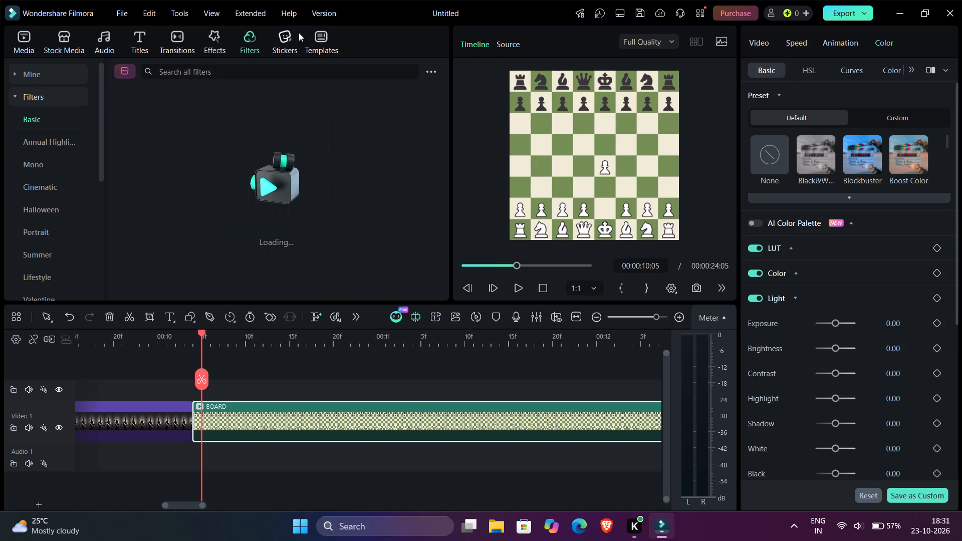
{"action": "scroll", "coordinate": [217, 210], "scroll_direction": "down", "scroll_amount": 1}
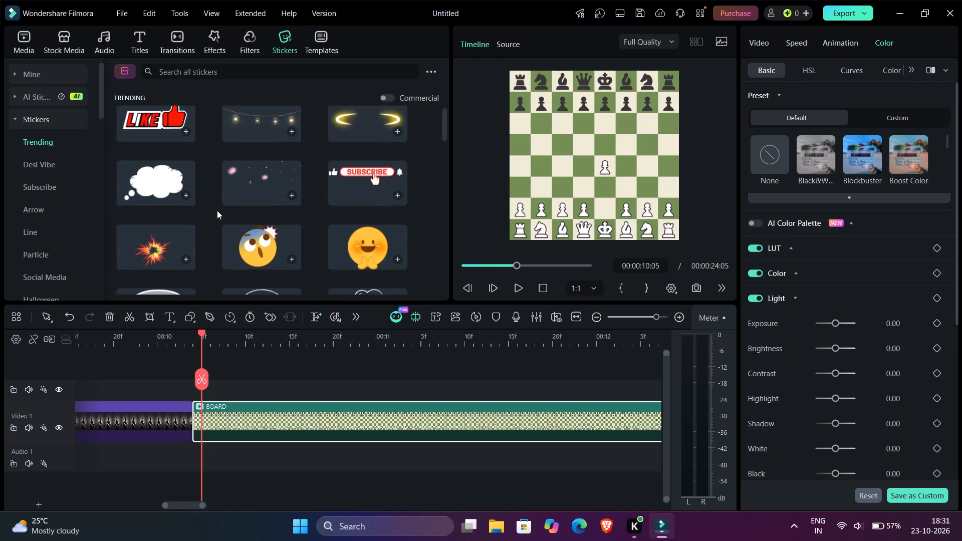
{"action": "scroll", "coordinate": [217, 210], "scroll_direction": "down", "scroll_amount": 1}
{"action": "scroll", "coordinate": [174, 147], "scroll_direction": "up", "scroll_amount": 1}
{"action": "left_click", "coordinate": [182, 143]}
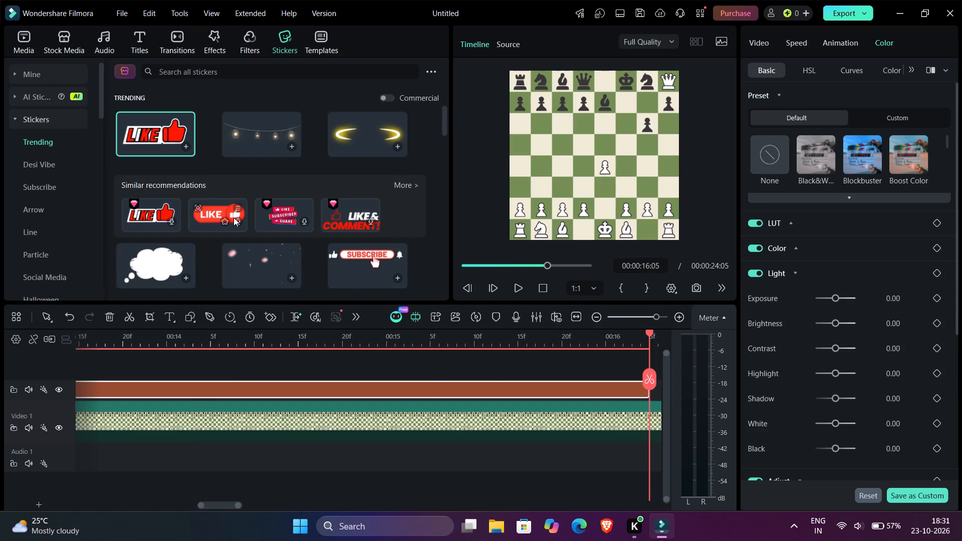
Add the trending red LIKE sticker with the white heart above the BOARD clip at 00:00:16:05, directly after the thumbs-up sticker.
{"action": "scroll", "coordinate": [232, 218], "scroll_direction": "down", "scroll_amount": 1}
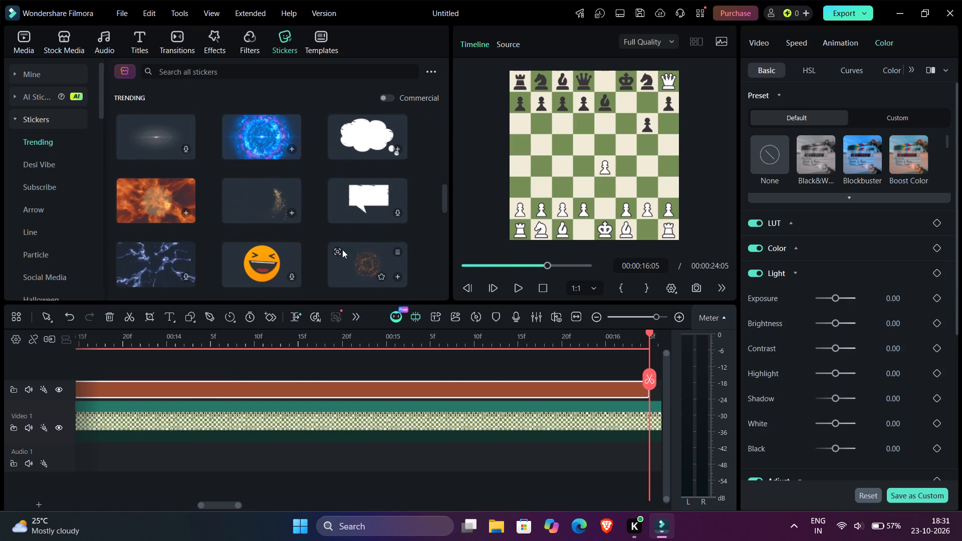
{"action": "scroll", "coordinate": [342, 249], "scroll_direction": "down", "scroll_amount": 1}
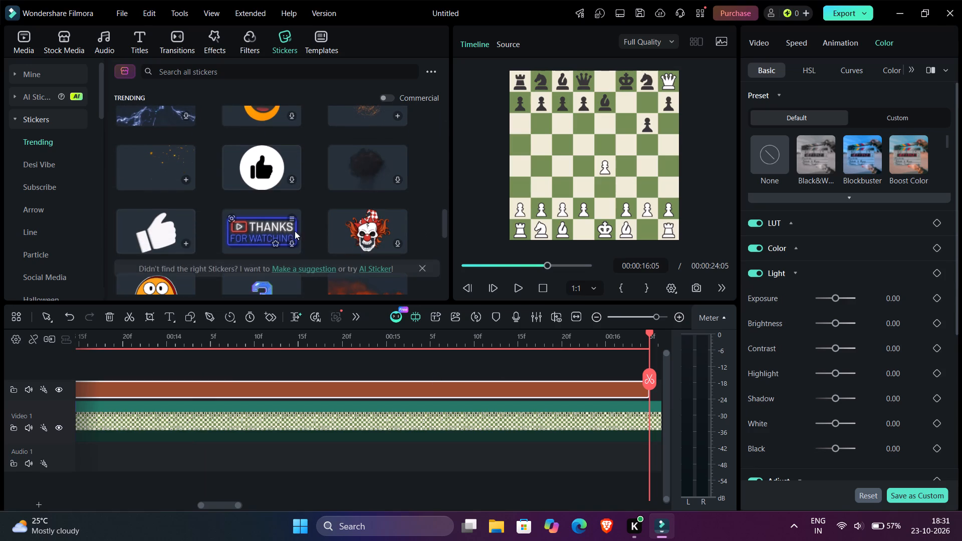
{"action": "scroll", "coordinate": [334, 264], "scroll_direction": "down", "scroll_amount": 3}
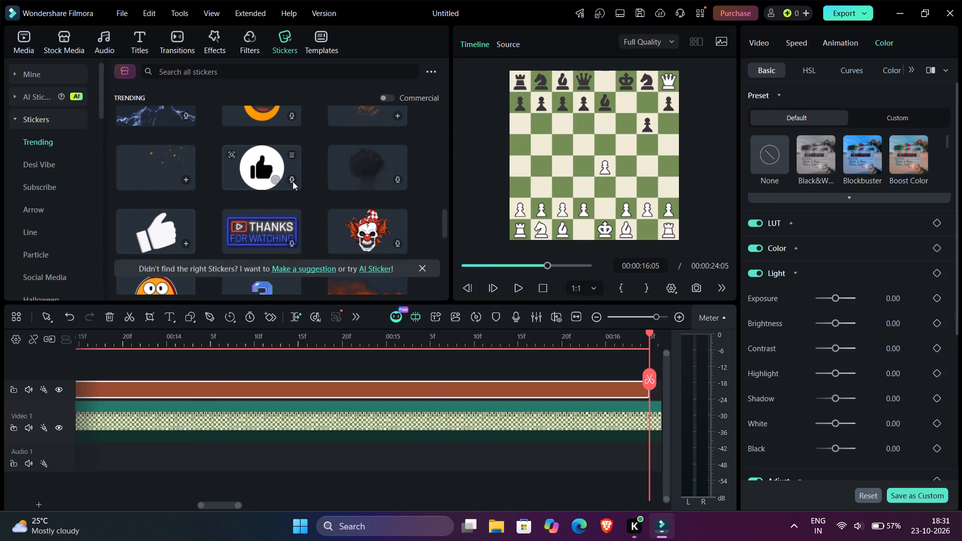
{"action": "scroll", "coordinate": [293, 181], "scroll_direction": "down", "scroll_amount": 3}
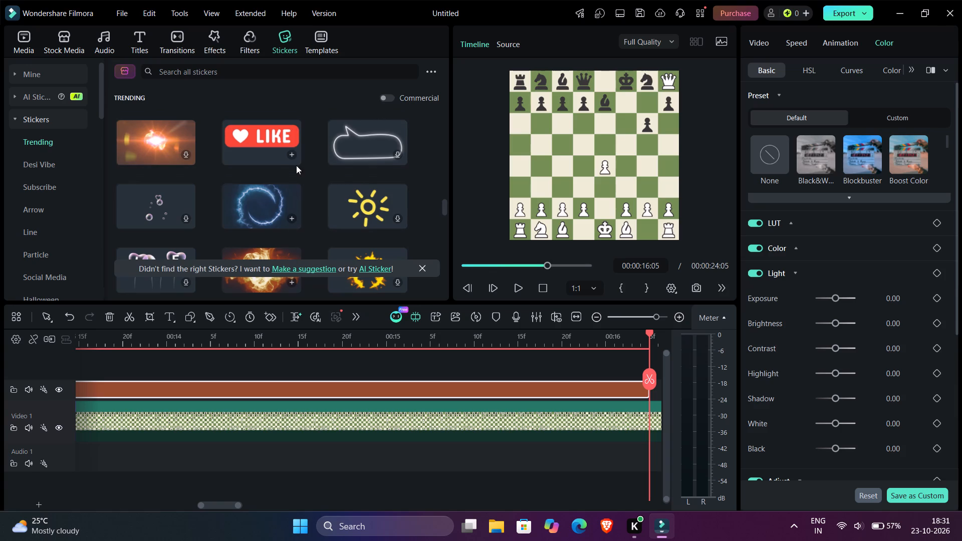
{"action": "left_click", "coordinate": [291, 153]}
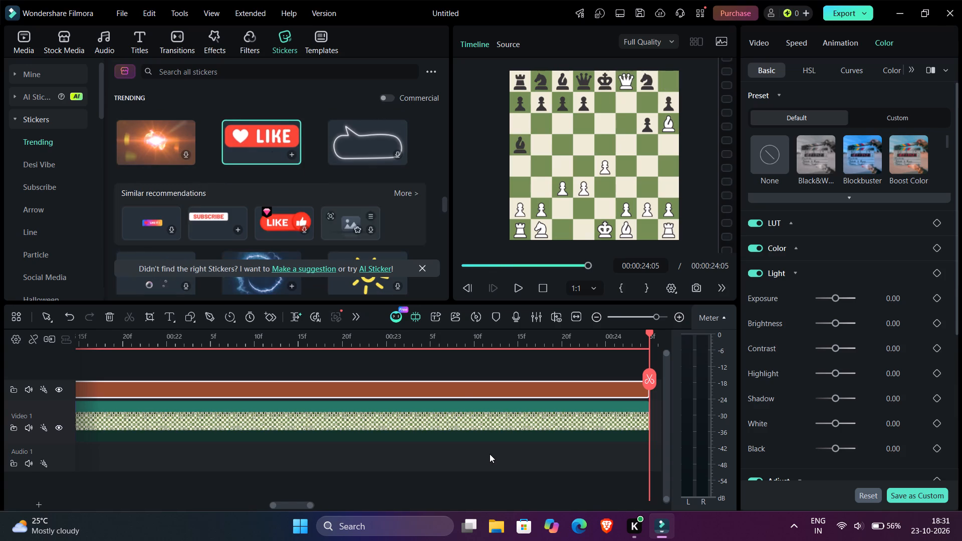
Play the BOARD section of the timeline to preview the two LIKE stickers over the gameplay.
{"action": "scroll", "coordinate": [490, 454], "scroll_direction": "right", "scroll_amount": 1}
{"action": "left_click", "coordinate": [522, 293]}
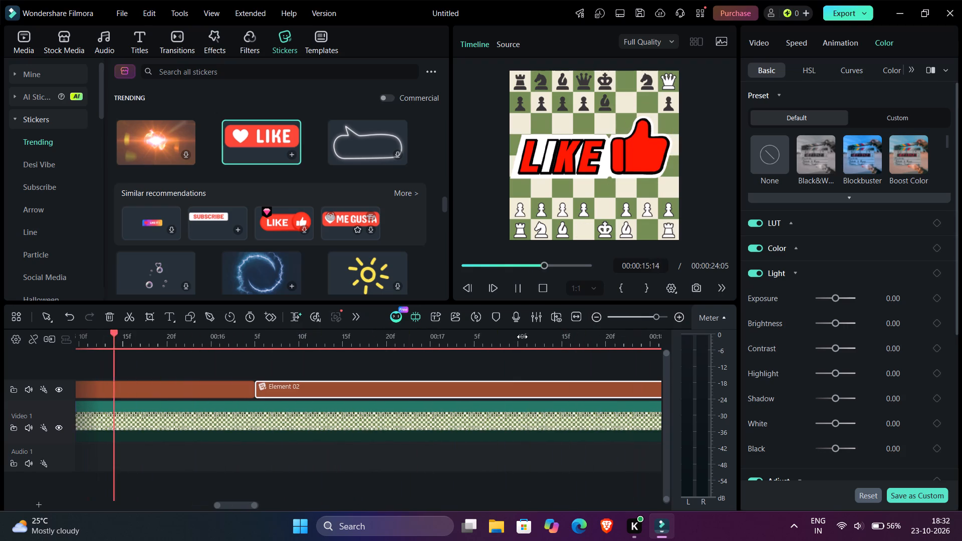
{"action": "scroll", "coordinate": [508, 382], "scroll_direction": "down", "scroll_amount": 16, "text": "ctrl"}
{"action": "scroll", "coordinate": [369, 262], "scroll_direction": "down", "scroll_amount": 6}
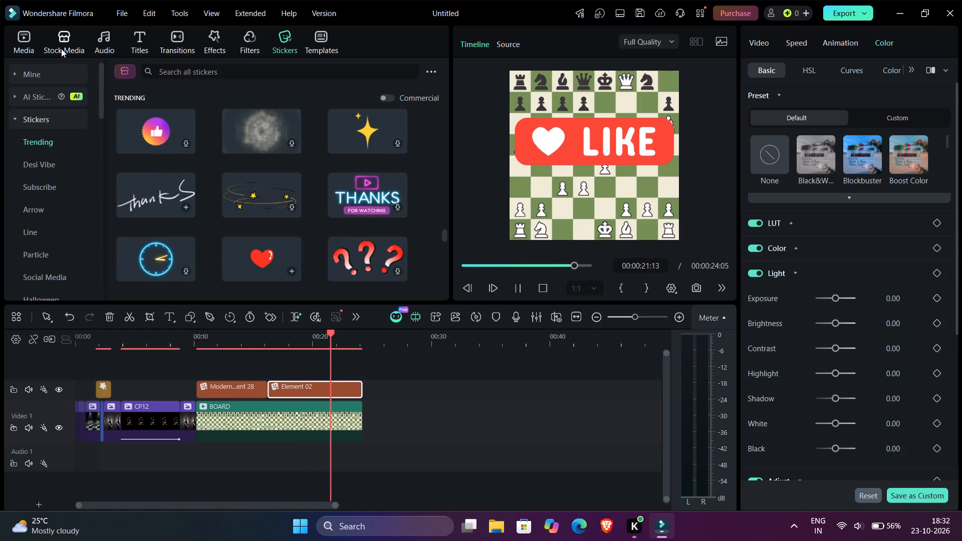
Import the "HEY RIETIANS!" poster image from the Downloads folder into the project media.
{"action": "left_click", "coordinate": [26, 37]}
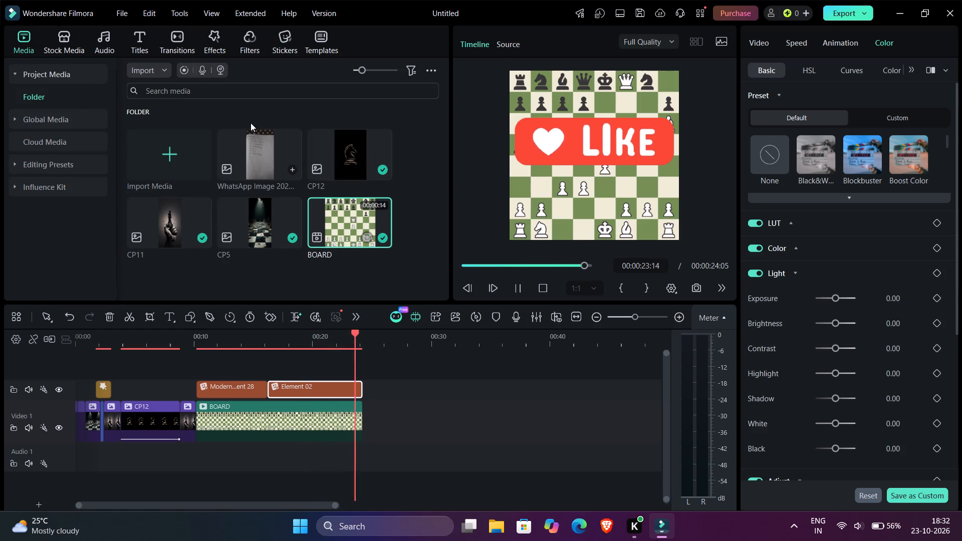
{"action": "left_click", "coordinate": [197, 150]}
{"action": "scroll", "coordinate": [416, 322], "scroll_direction": "down", "scroll_amount": 1}
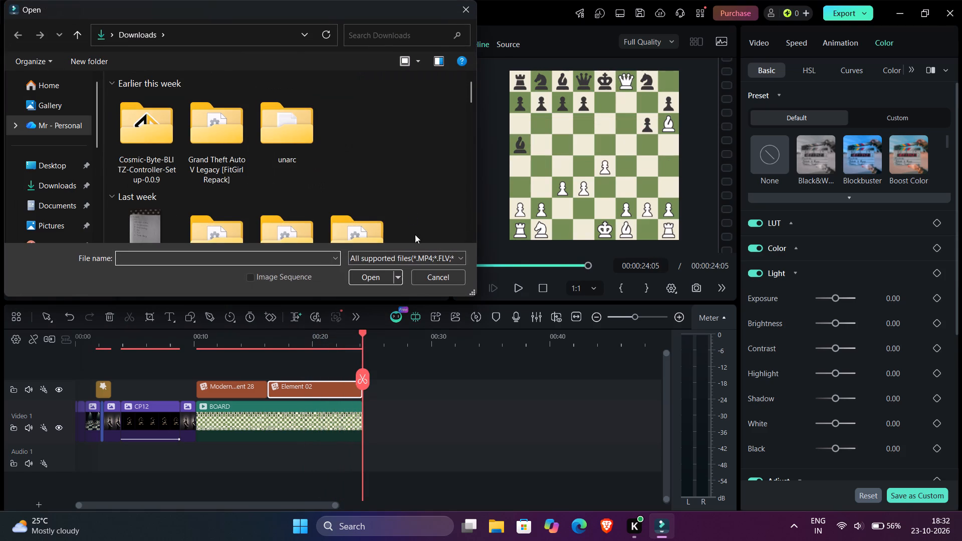
{"action": "scroll", "coordinate": [410, 210], "scroll_direction": "down", "scroll_amount": 7}
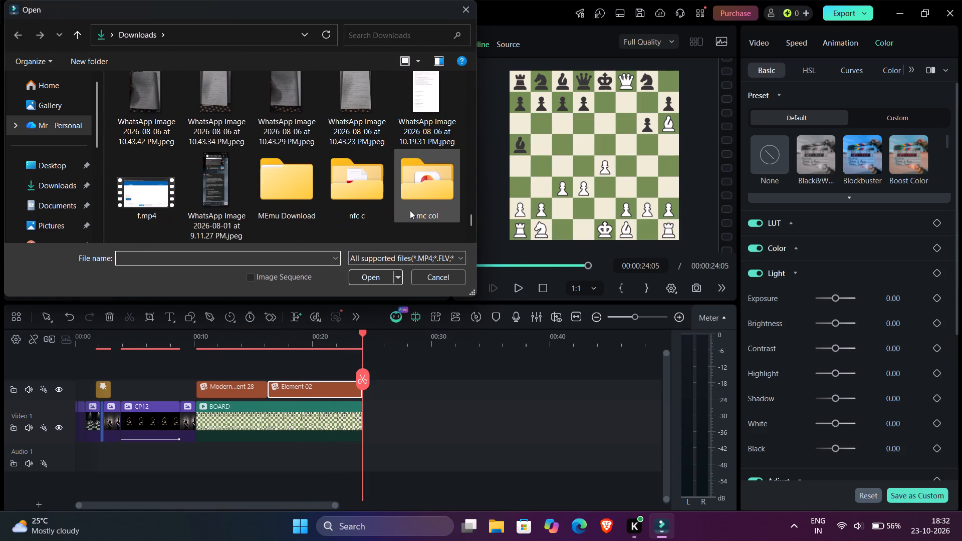
{"action": "scroll", "coordinate": [201, 186], "scroll_direction": "down", "scroll_amount": 2}
{"action": "scroll", "coordinate": [201, 186], "scroll_direction": "up", "scroll_amount": 2}
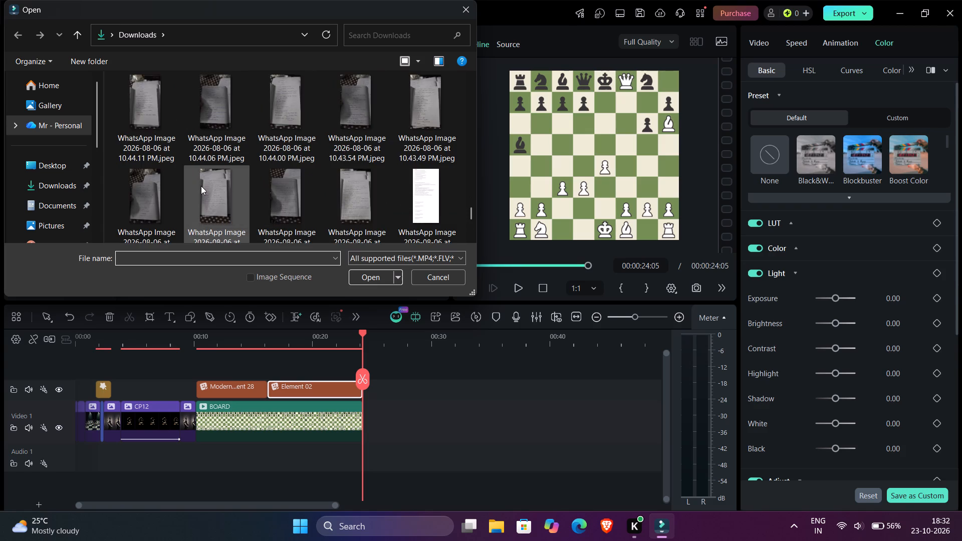
{"action": "scroll", "coordinate": [201, 186], "scroll_direction": "up", "scroll_amount": 4}
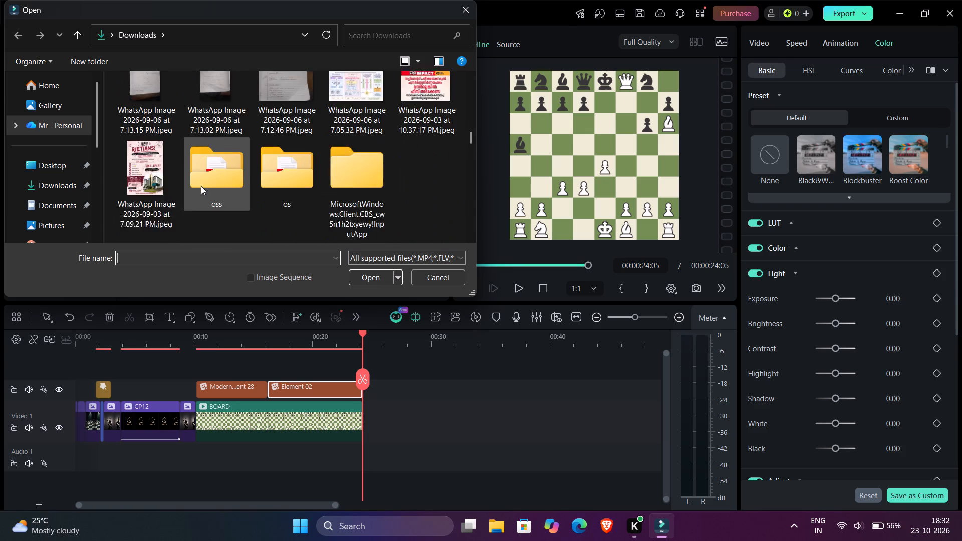
{"action": "double_click", "coordinate": [124, 194]}
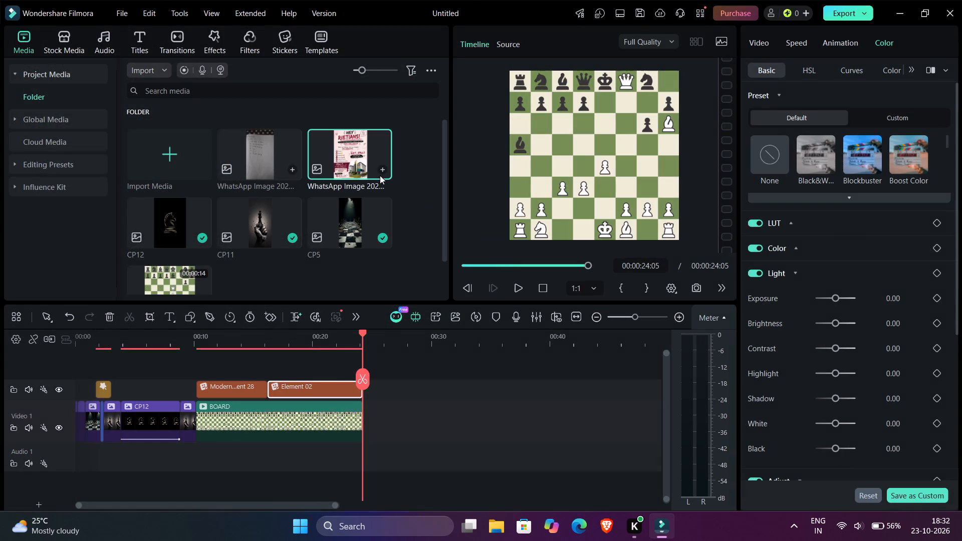
Add the "HEY RIETIANS!" poster image at the end of Video 1, directly after the BOARD clip.
{"action": "left_click", "coordinate": [383, 166]}
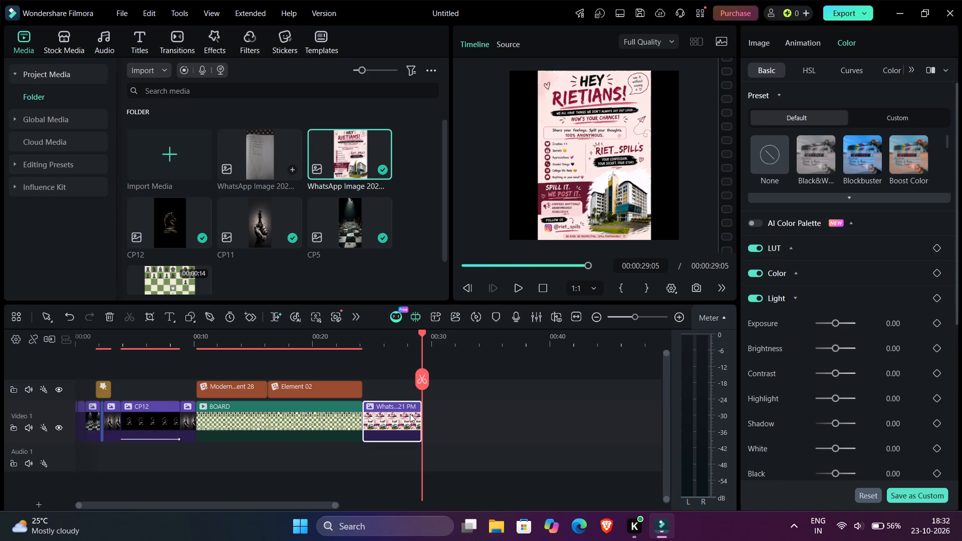
Move the poster clip later on Video 1, leaving a gap of about 2 seconds after the BOARD clip.
{"action": "left_click", "coordinate": [410, 414]}
{"action": "scroll", "coordinate": [410, 414], "scroll_direction": "up", "scroll_amount": 4, "text": "ctrl"}
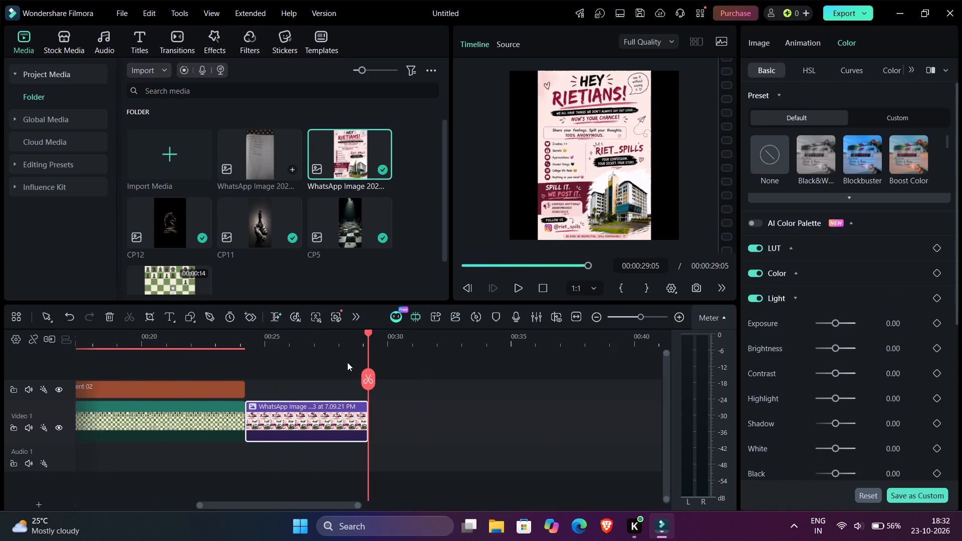
{"action": "left_click_drag", "start_coordinate": [369, 373], "coordinate": [252, 368]}
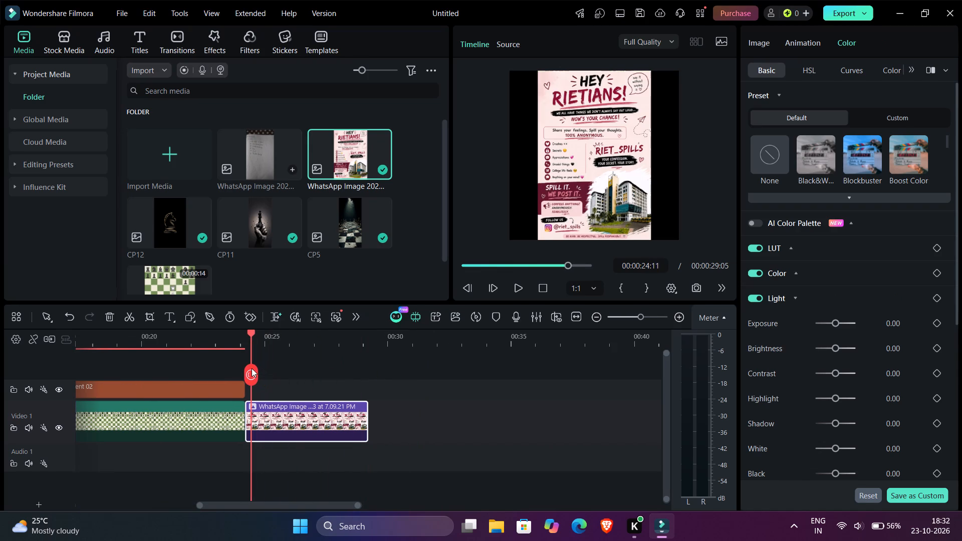
{"action": "left_click_drag", "start_coordinate": [252, 368], "coordinate": [249, 366]}
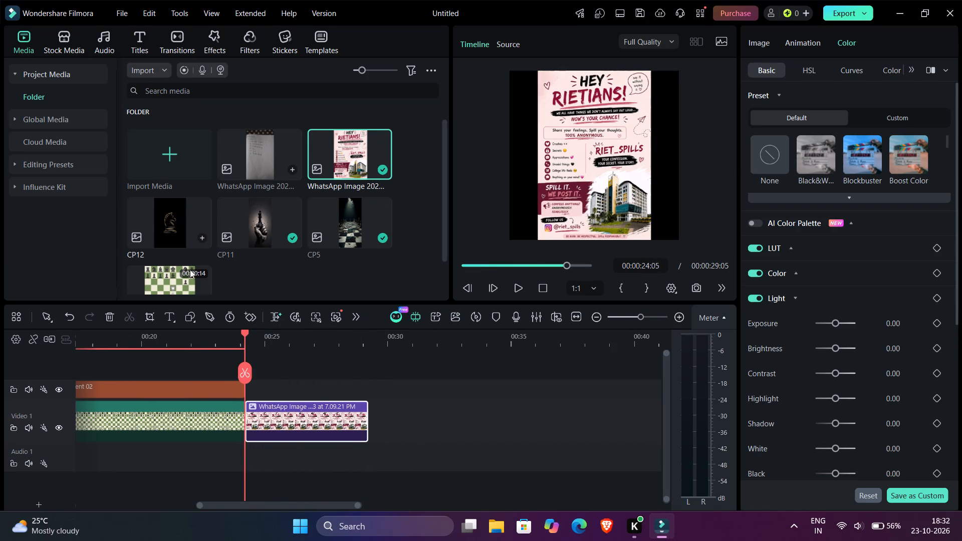
{"action": "triple_click", "coordinate": [241, 393]}
{"action": "left_click_drag", "start_coordinate": [333, 425], "coordinate": [373, 416]}
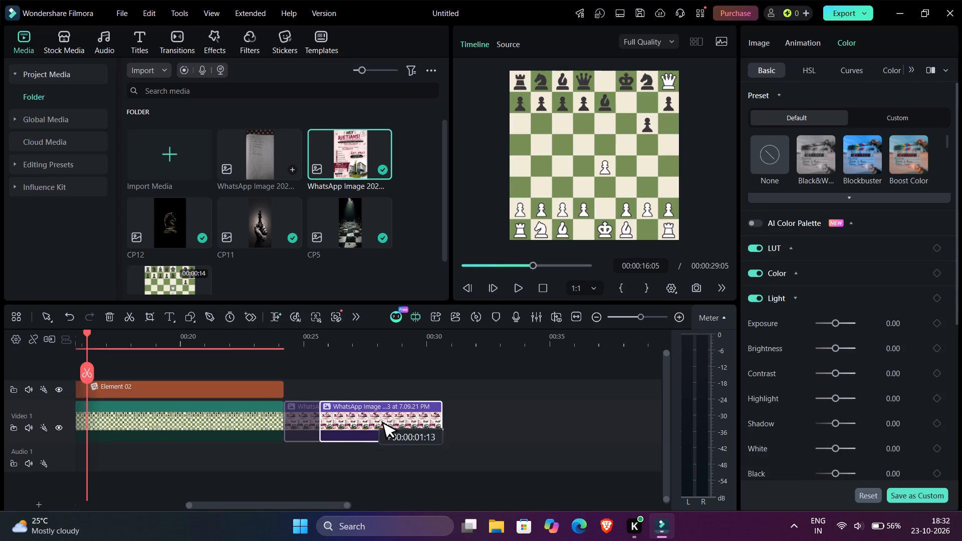
{"action": "left_click_drag", "start_coordinate": [373, 416], "coordinate": [379, 415]}
{"action": "left_click", "coordinate": [297, 378]}
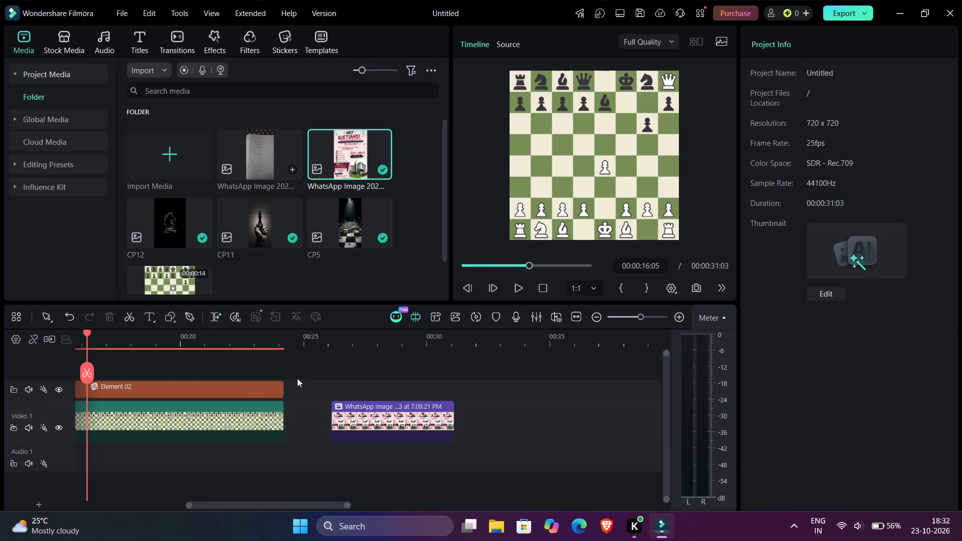
Copy the short title clip between CP5 and CP11 and paste it at 00:00:24:19 in the gap before the poster.
{"action": "left_click_drag", "start_coordinate": [181, 349], "coordinate": [268, 327]}
{"action": "left_click", "coordinate": [217, 349]}
{"action": "left_click_drag", "start_coordinate": [78, 372], "coordinate": [91, 370]}
{"action": "left_click_drag", "start_coordinate": [91, 370], "coordinate": [82, 373]}
{"action": "left_click_drag", "start_coordinate": [82, 373], "coordinate": [296, 373]}
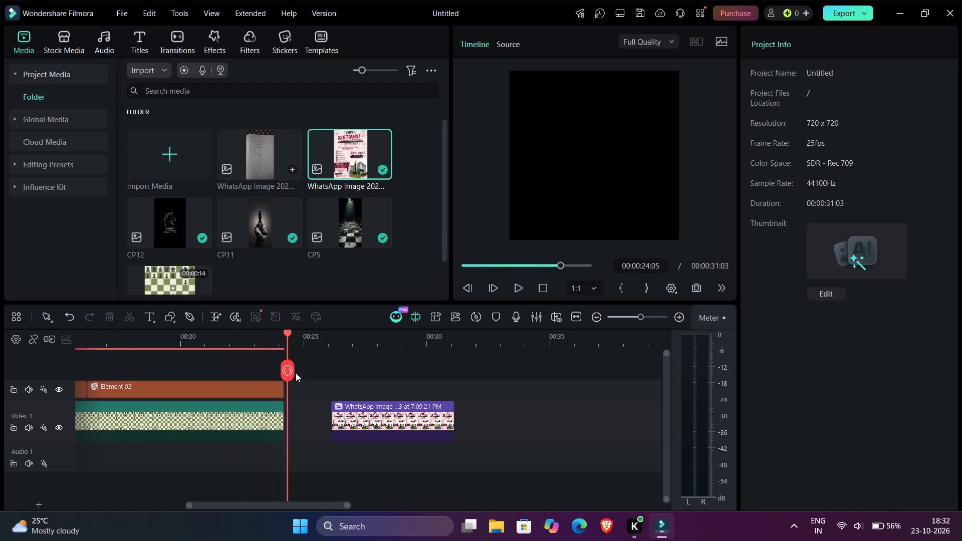
{"action": "left_click_drag", "start_coordinate": [296, 373], "coordinate": [299, 373]}
{"action": "scroll", "coordinate": [210, 395], "scroll_direction": "right", "scroll_amount": 6}
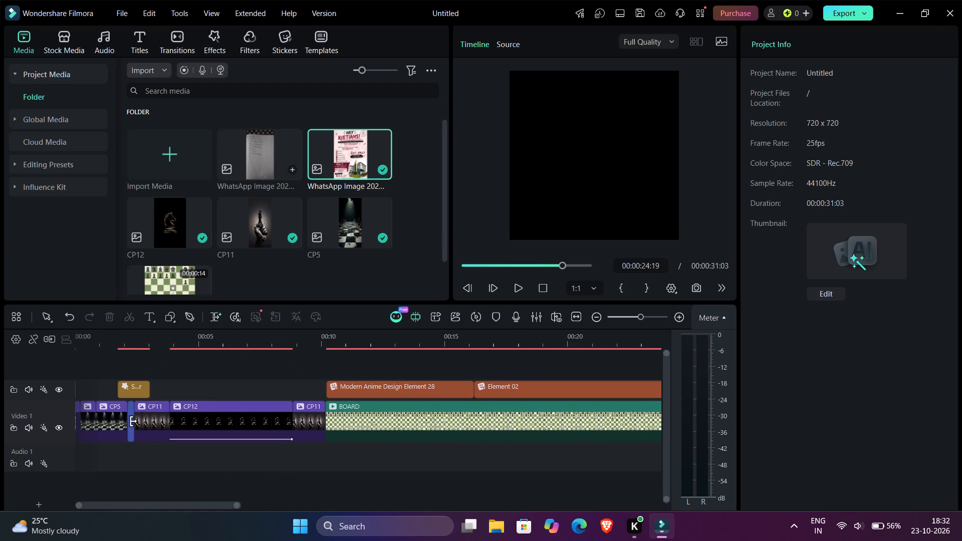
{"action": "left_click", "coordinate": [132, 421]}
{"action": "right_click", "coordinate": [132, 421]}
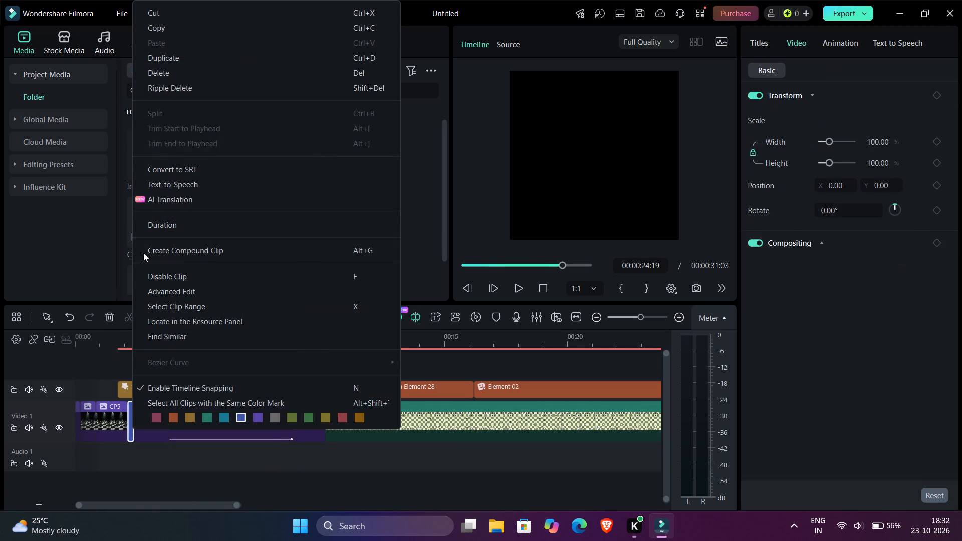
{"action": "left_click", "coordinate": [154, 28]}
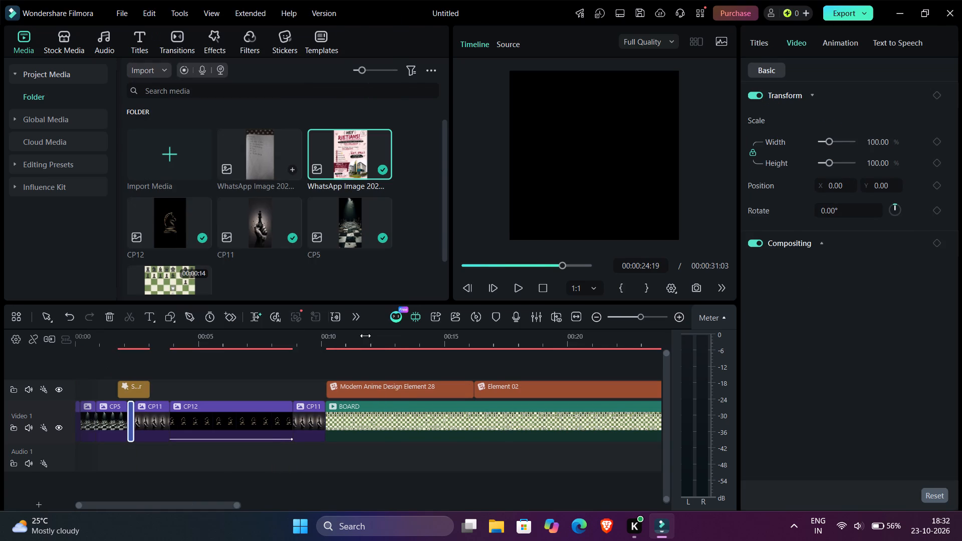
{"action": "scroll", "coordinate": [365, 336], "scroll_direction": "left", "scroll_amount": 3}
{"action": "scroll", "coordinate": [437, 449], "scroll_direction": "left", "scroll_amount": 3}
{"action": "scroll", "coordinate": [437, 449], "scroll_direction": "right", "scroll_amount": 2}
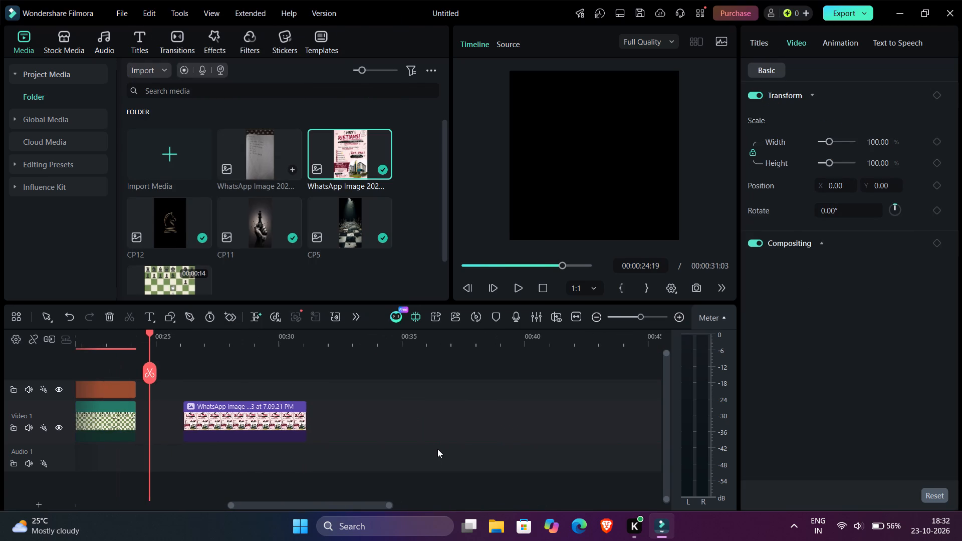
{"action": "key", "text": "ctrl+v"}
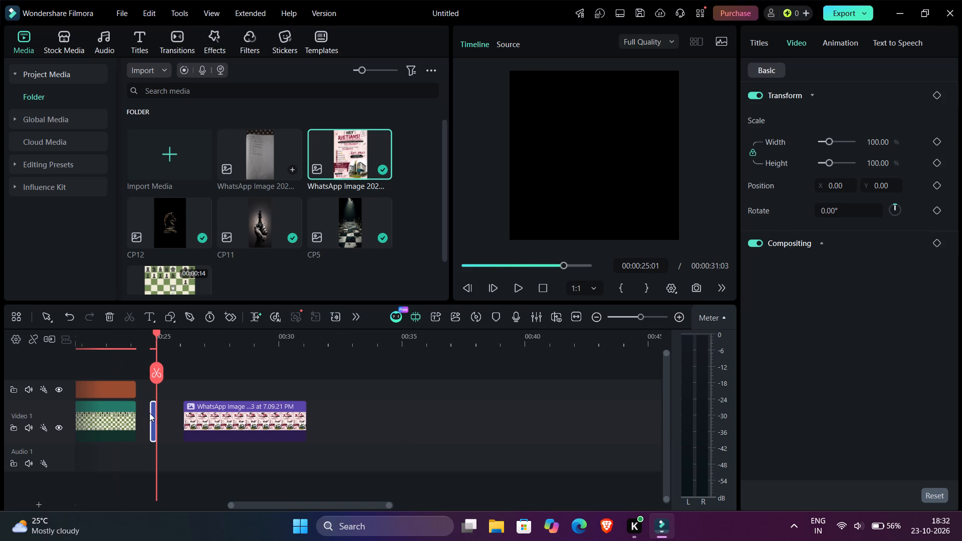
Extend both ends of the pasted title to fill the gap between BOARD and the poster, from 00:00:24:05 to 00:00:26:03.
{"action": "left_click_drag", "start_coordinate": [151, 416], "coordinate": [137, 409]}
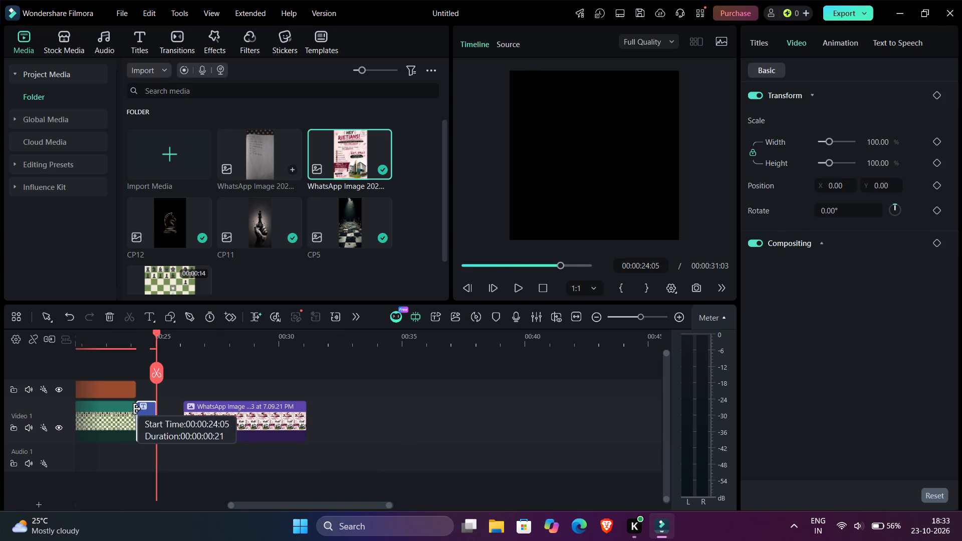
{"action": "left_click_drag", "start_coordinate": [137, 409], "coordinate": [138, 409]}
{"action": "left_click_drag", "start_coordinate": [156, 415], "coordinate": [187, 417]}
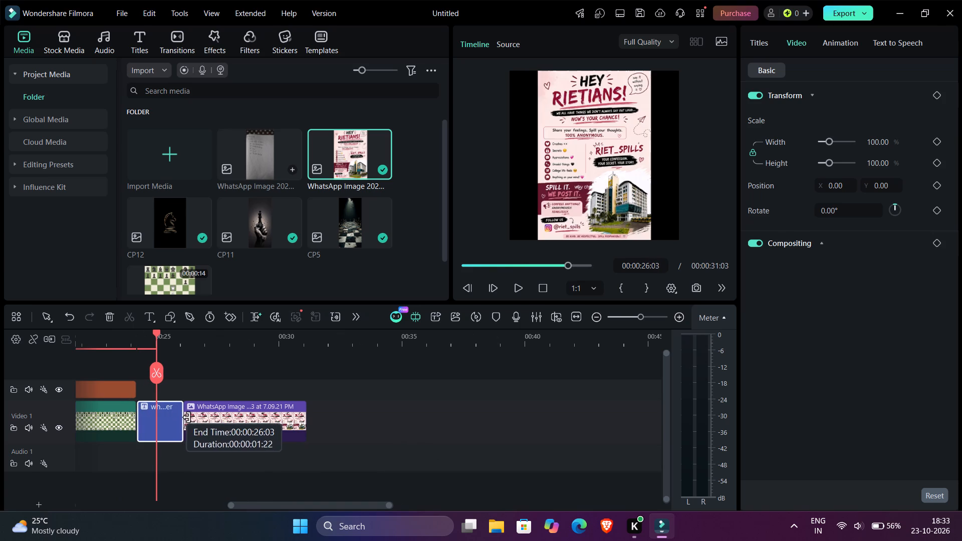
{"action": "left_click_drag", "start_coordinate": [187, 417], "coordinate": [188, 417]}
Replace the pasted title's text with "Promotional Activity pls support".
{"action": "double_click", "coordinate": [169, 409]}
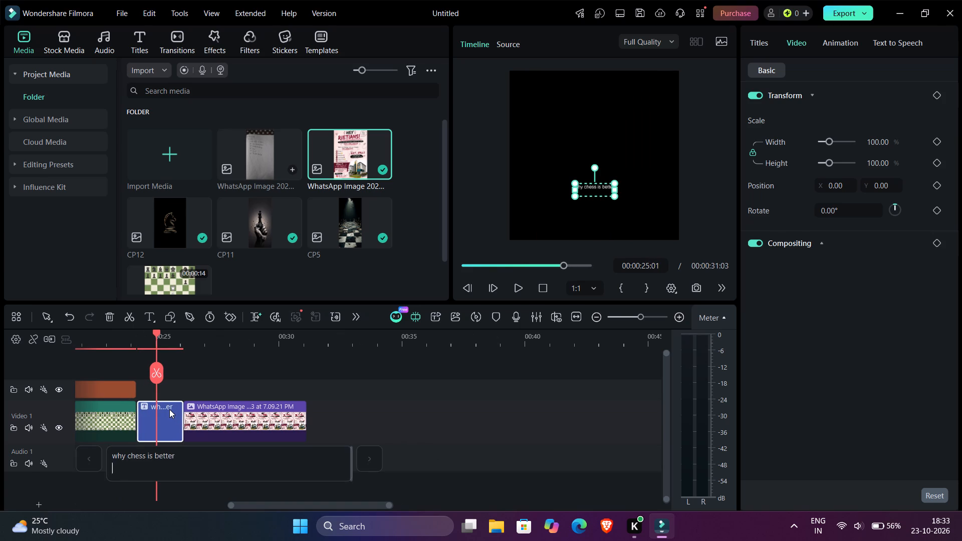
{"action": "key", "text": "BackSpace"}
{"action": "key", "text": "BackSpace"}
{"action": "key", "text": "BackSpace"}
{"action": "key", "text": "BackSpace"}
{"action": "key", "text": "BackSpace"}
{"action": "key", "text": "BackSpace"}
{"action": "key", "text": "BackSpace"}
{"action": "key", "text": "BackSpace"}
{"action": "key", "text": "BackSpace"}
{"action": "key", "text": "BackSpace"}
{"action": "key", "text": "BackSpace"}
{"action": "key", "text": "BackSpace"}
{"action": "key", "text": "BackSpace"}
{"action": "key", "text": "BackSpace"}
{"action": "key", "text": "BackSpace"}
{"action": "key", "text": "BackSpace"}
{"action": "key", "text": "BackSpace"}
{"action": "key", "text": "BackSpace"}
{"action": "key", "text": "BackSpace"}
{"action": "key", "text": "BackSpace"}
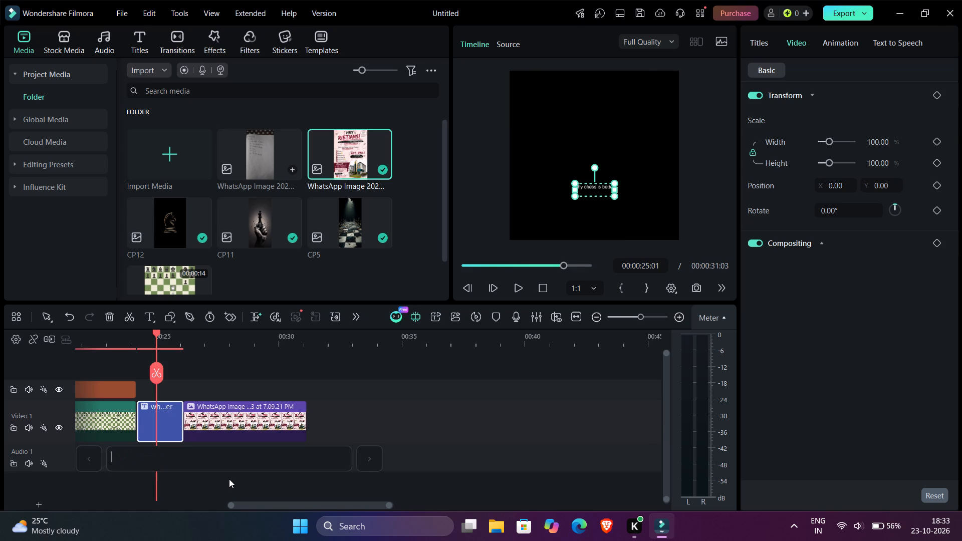
{"action": "key", "text": "shift+p"}
{"action": "key", "text": "t"}
{"action": "key", "text": "BackSpace"}
{"action": "type", "text": "romotional"}
{"action": "key", "text": "space"}
{"action": "type", "text": "Activity pls support"}
{"action": "key", "text": "Return"}
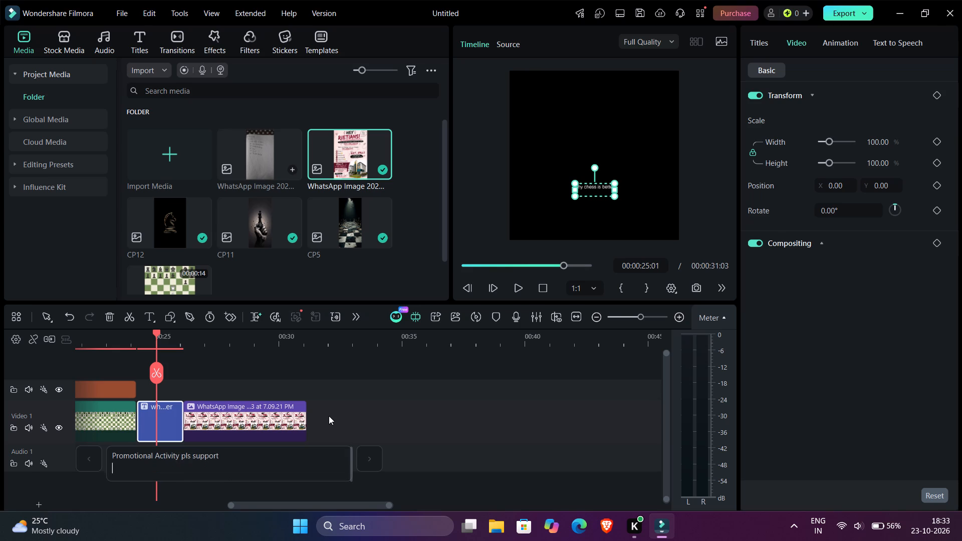
{"action": "left_click", "coordinate": [329, 416]}
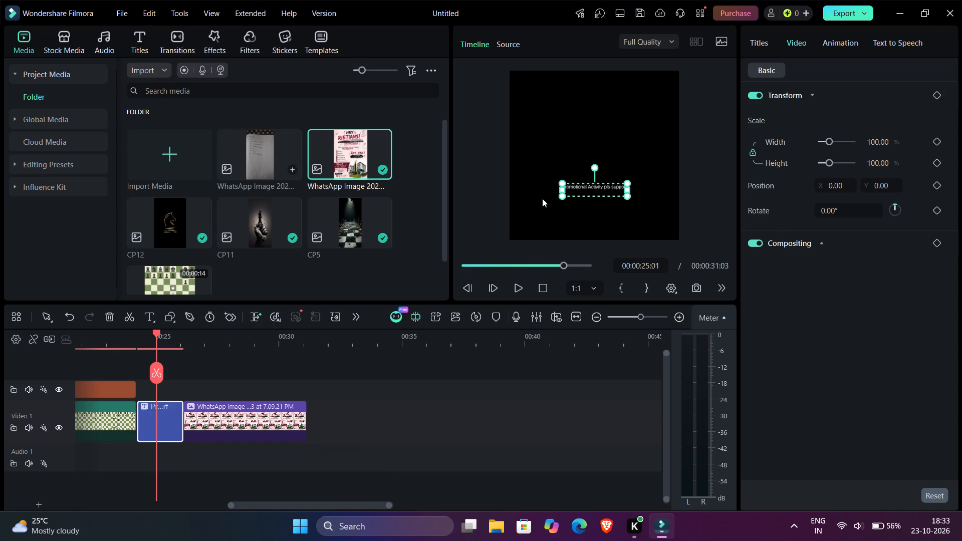
Enlarge the "Promotional Activity pls support" title to nearly the full frame width and centre it in the frame.
{"action": "left_click_drag", "start_coordinate": [561, 181], "coordinate": [594, 165]}
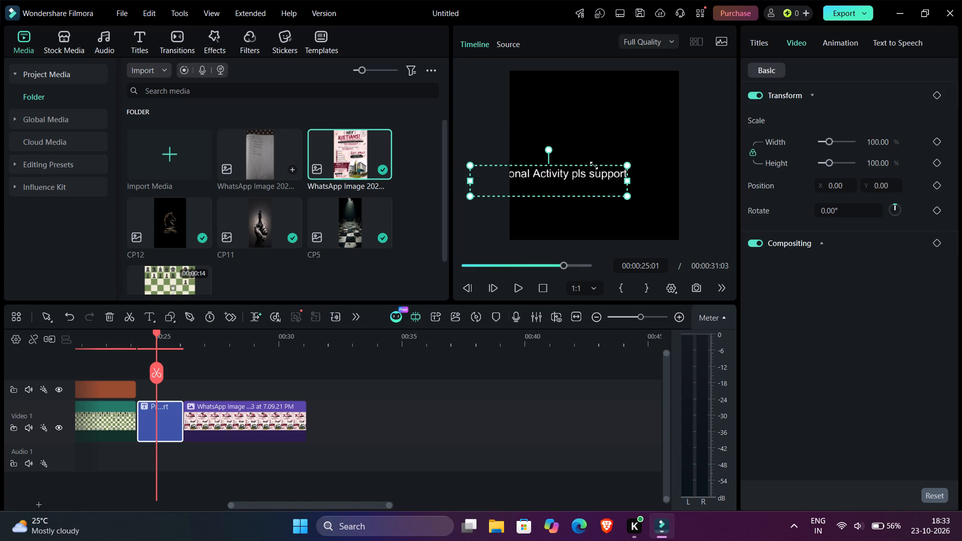
{"action": "left_click_drag", "start_coordinate": [594, 165], "coordinate": [594, 165]}
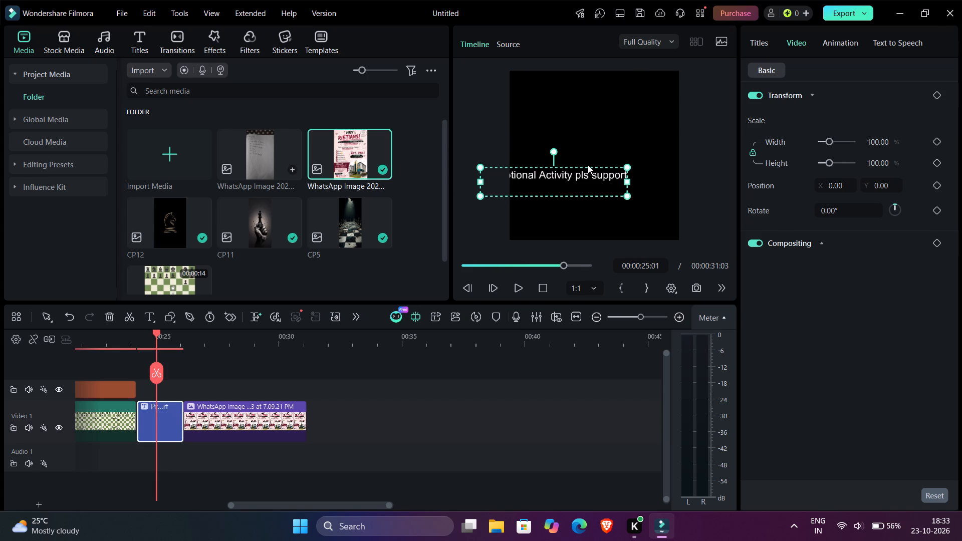
{"action": "left_click_drag", "start_coordinate": [588, 165], "coordinate": [604, 163]}
{"action": "left_click", "coordinate": [604, 167]}
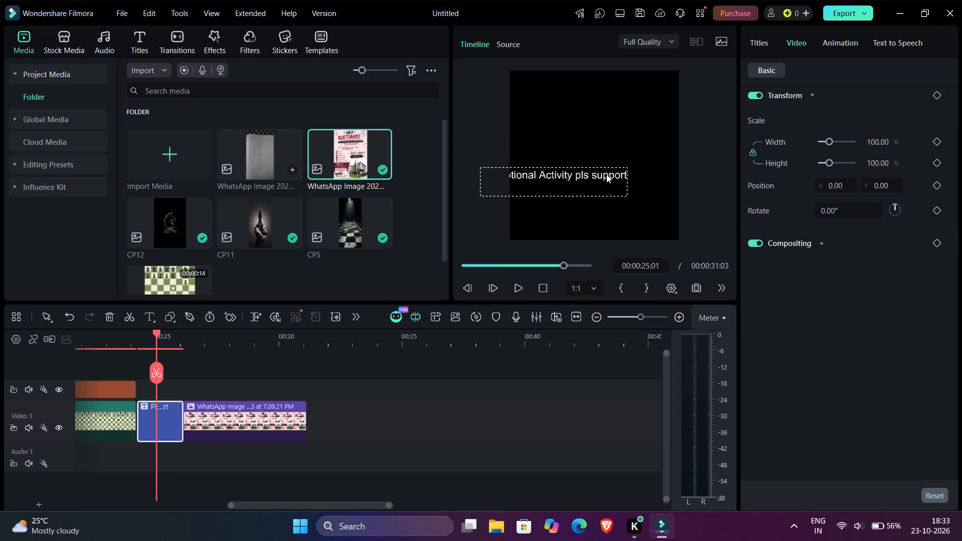
{"action": "left_click", "coordinate": [606, 174]}
{"action": "left_click_drag", "start_coordinate": [596, 163], "coordinate": [609, 164]}
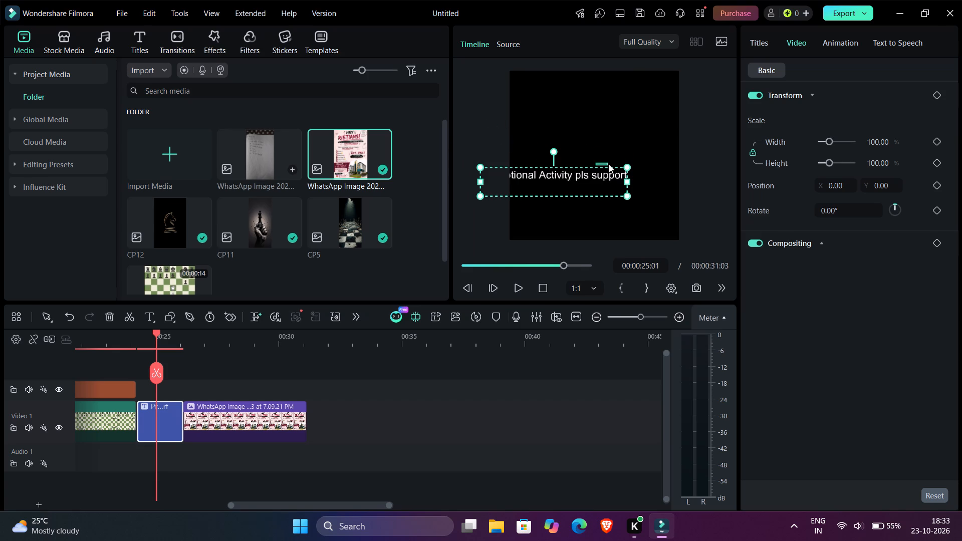
{"action": "left_click_drag", "start_coordinate": [609, 164], "coordinate": [611, 164]}
{"action": "left_click", "coordinate": [611, 172]}
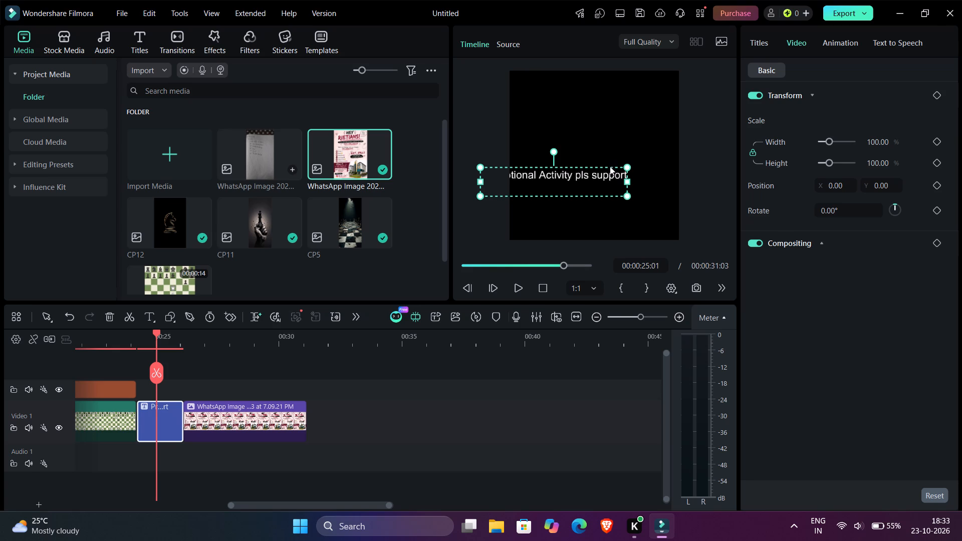
{"action": "left_click_drag", "start_coordinate": [609, 167], "coordinate": [640, 160]}
{"action": "left_click", "coordinate": [610, 175]}
{"action": "left_click_drag", "start_coordinate": [605, 193], "coordinate": [645, 175]}
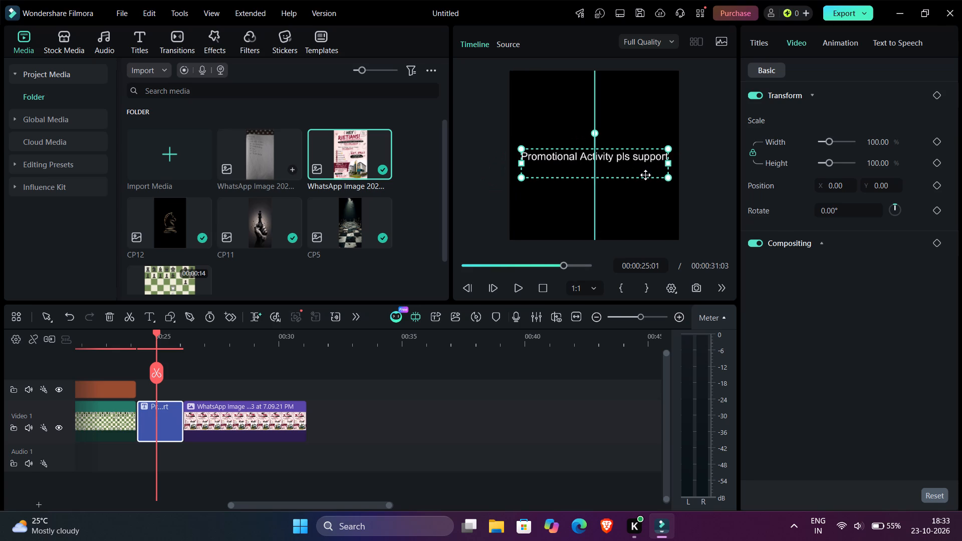
{"action": "left_click_drag", "start_coordinate": [645, 175], "coordinate": [641, 173]}
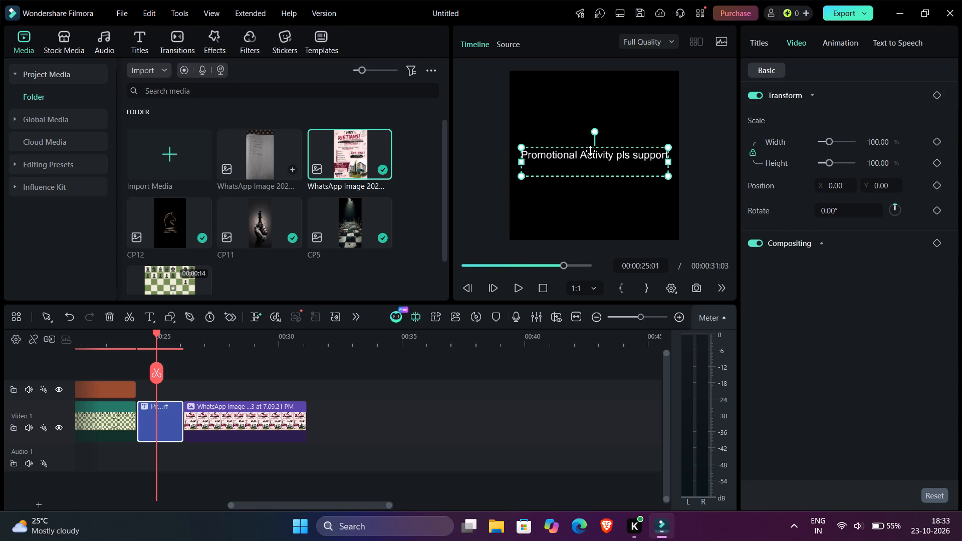
Select all of the title's text and pick Art Title 26, then Art Title 33, from the trending title effects to style it.
{"action": "left_click", "coordinate": [590, 151]}
{"action": "left_click", "coordinate": [595, 159]}
{"action": "triple_click", "coordinate": [595, 159], "text": "ctrl"}
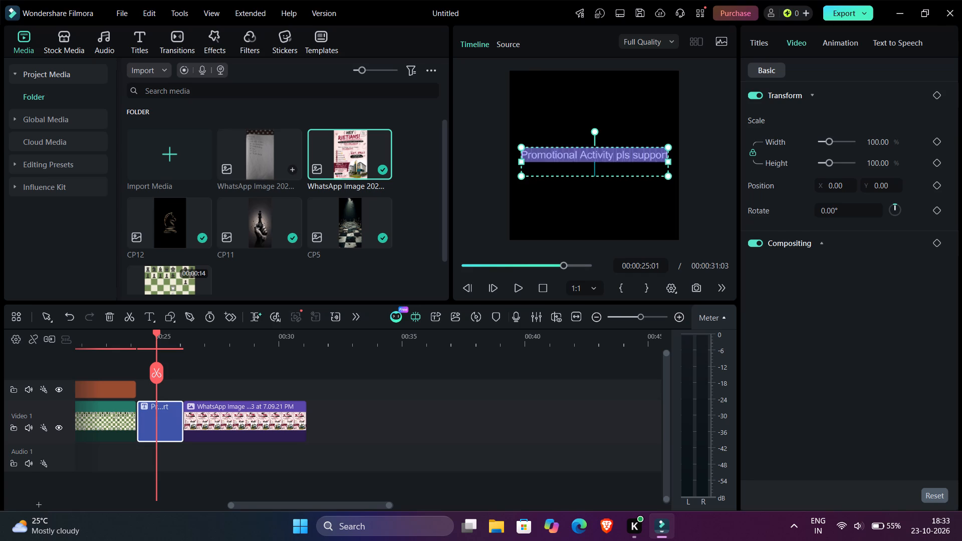
{"action": "left_click", "coordinate": [595, 159]}
{"action": "left_click", "coordinate": [595, 159]}
{"action": "key", "text": "ctrl+a"}
{"action": "left_click", "coordinate": [141, 46]}
{"action": "left_click", "coordinate": [54, 92]}
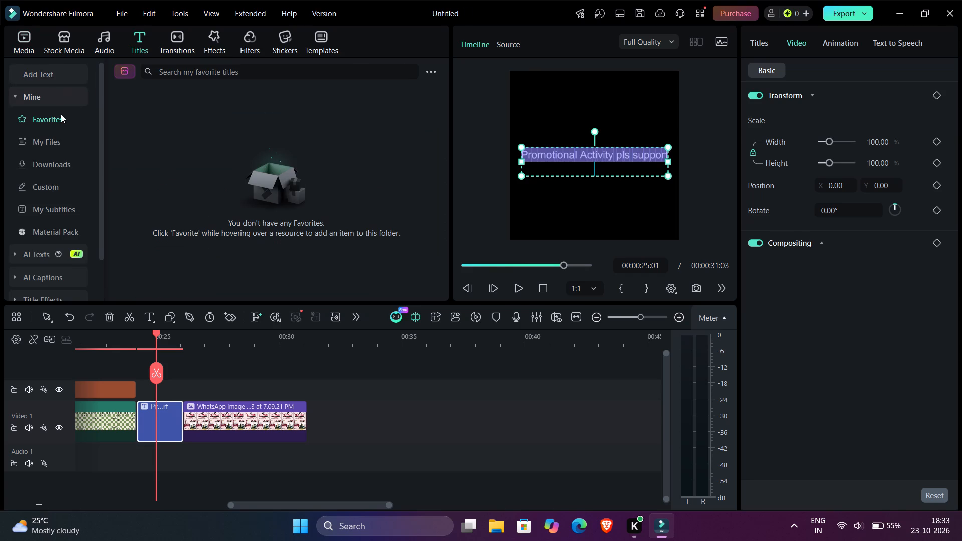
{"action": "left_click", "coordinate": [52, 186]}
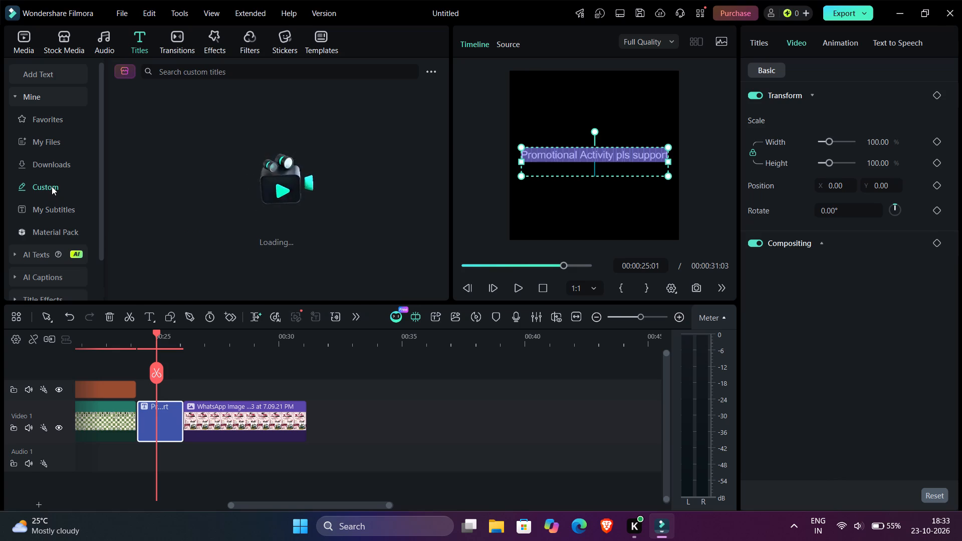
{"action": "scroll", "coordinate": [42, 276], "scroll_direction": "down", "scroll_amount": 1}
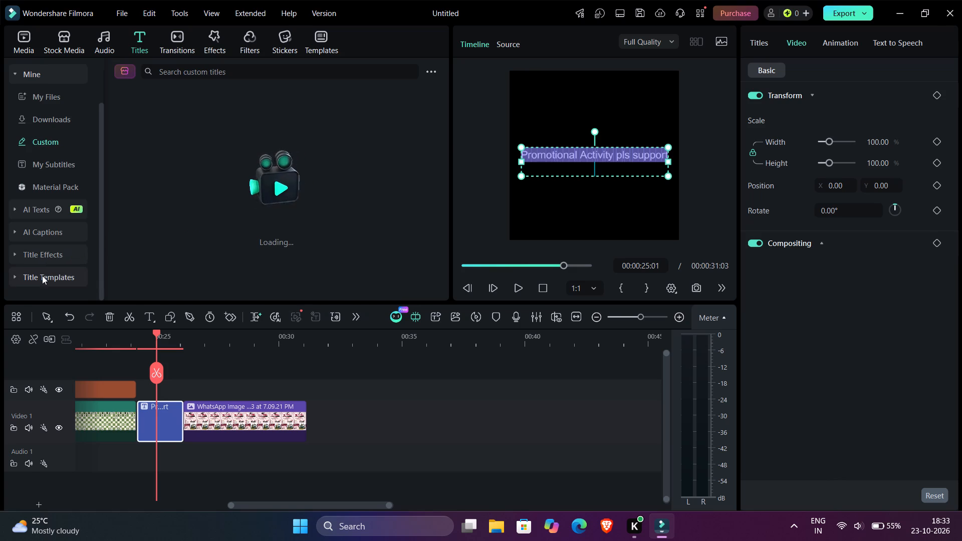
{"action": "left_click", "coordinate": [35, 257]}
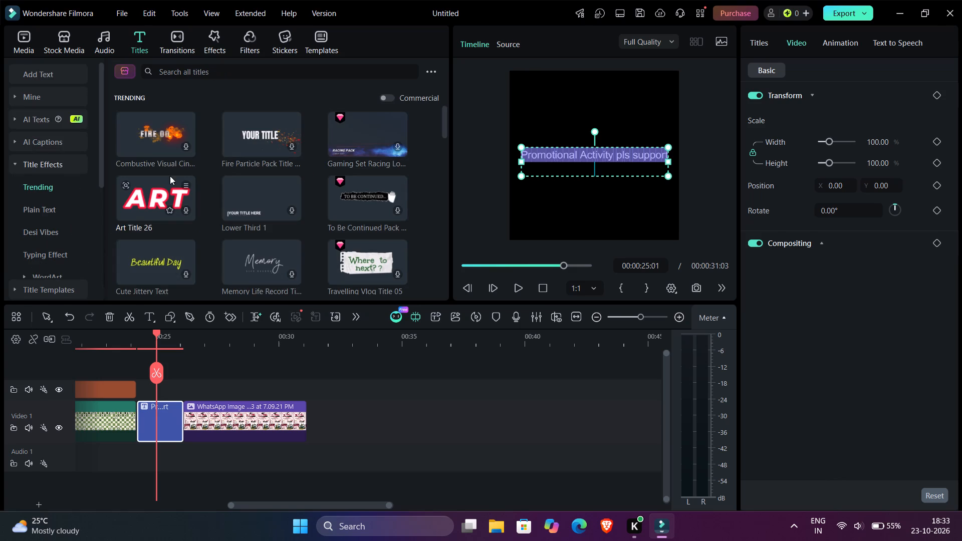
{"action": "left_click", "coordinate": [186, 212]}
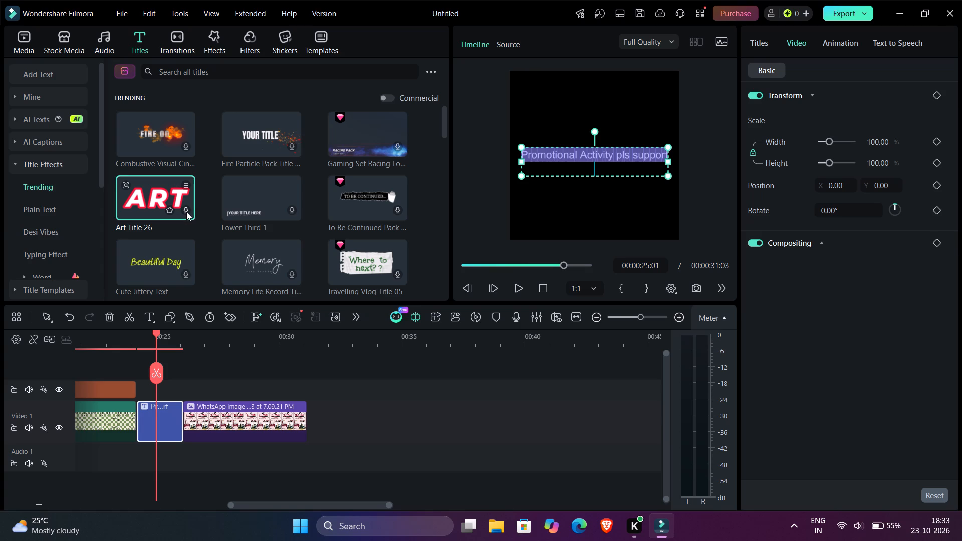
{"action": "left_click", "coordinate": [186, 212]}
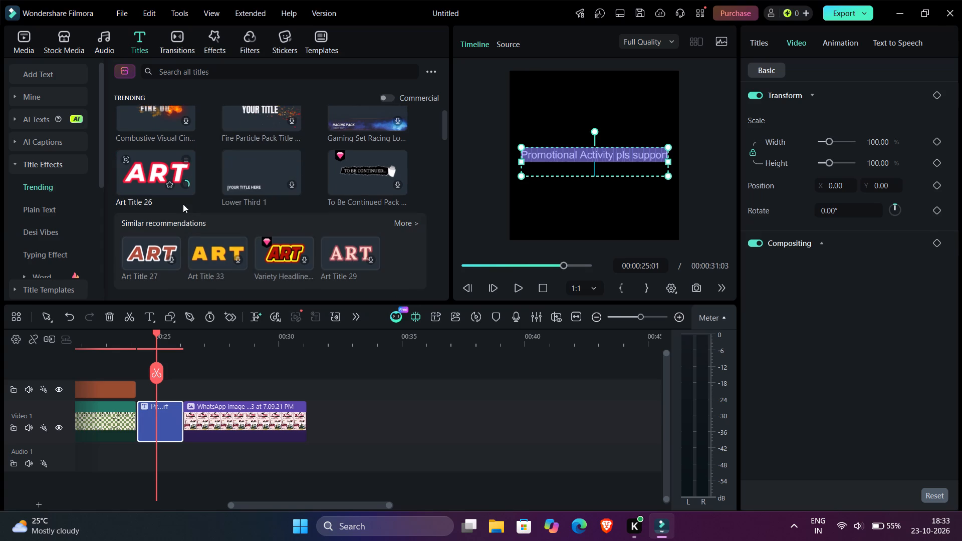
{"action": "left_click", "coordinate": [242, 262]}
{"action": "left_click", "coordinate": [242, 262]}
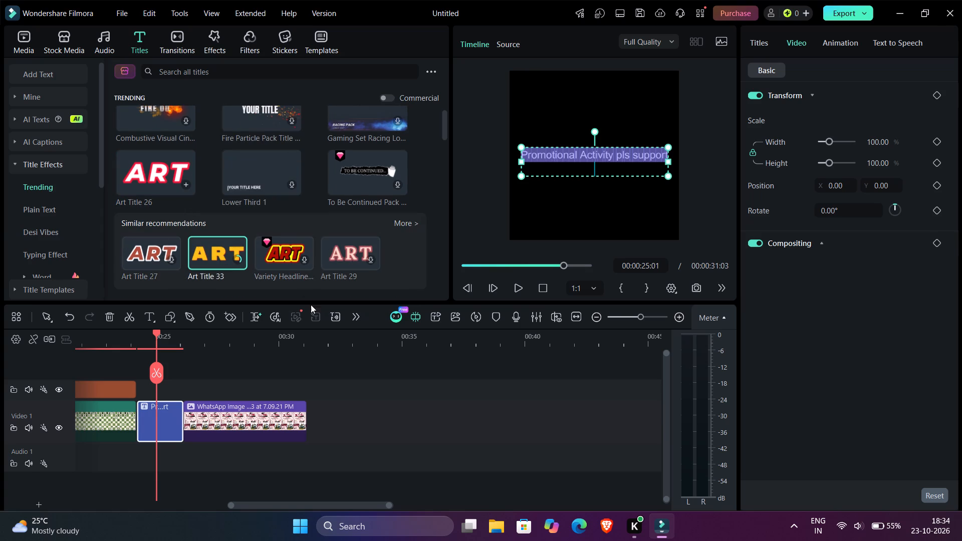
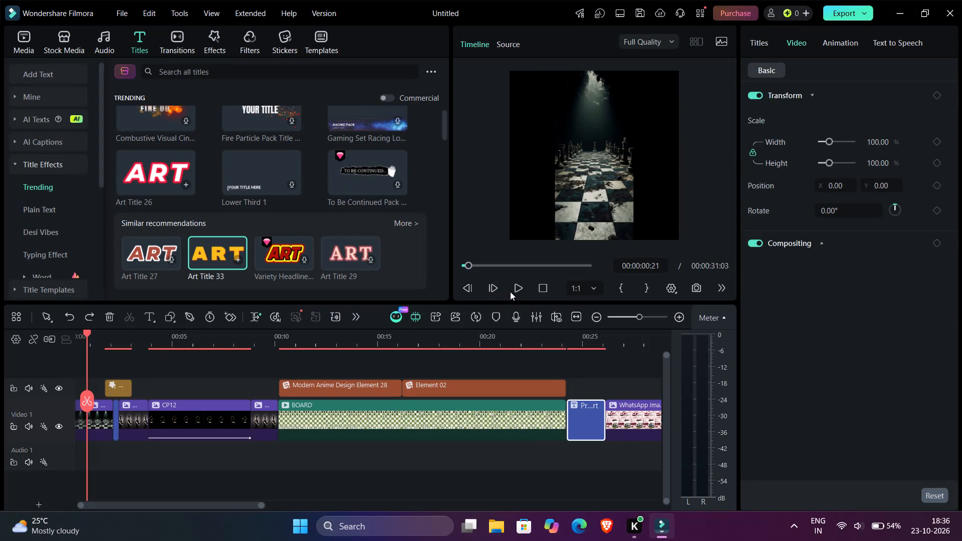
Play the assembled video from near its beginning to review the sequence.
{"action": "left_click", "coordinate": [510, 292]}
{"action": "left_click", "coordinate": [514, 290]}
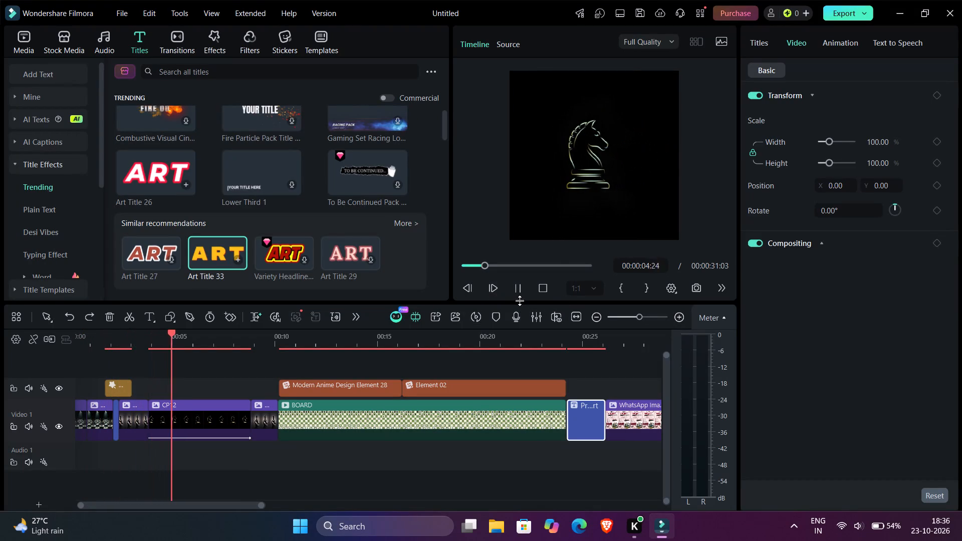
{"action": "left_click_drag", "start_coordinate": [520, 301], "coordinate": [520, 307]}
{"action": "scroll", "coordinate": [284, 203], "scroll_direction": "down", "scroll_amount": 4}
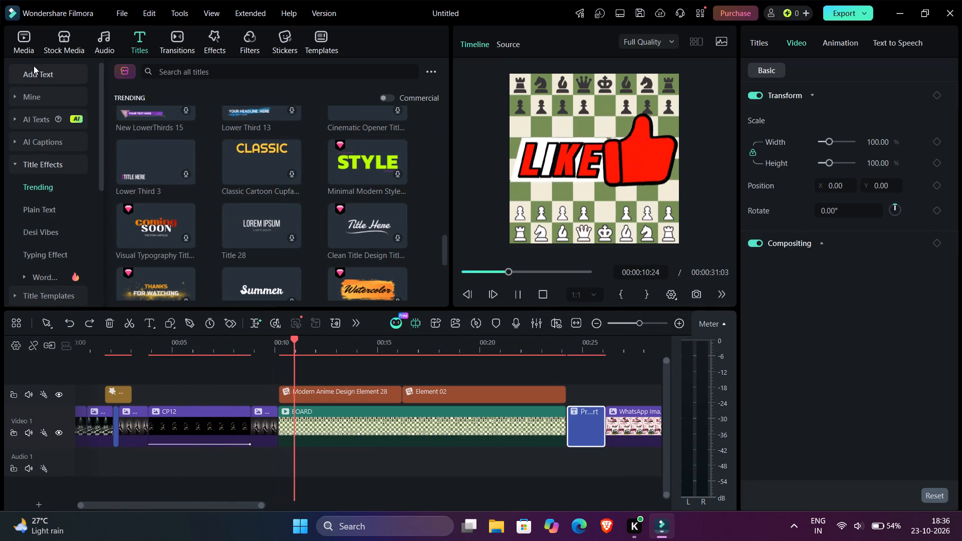
Import CP6.jpg from the Downloads folder and append it to Video 1 right after the promotional poster.
{"action": "left_click", "coordinate": [13, 44]}
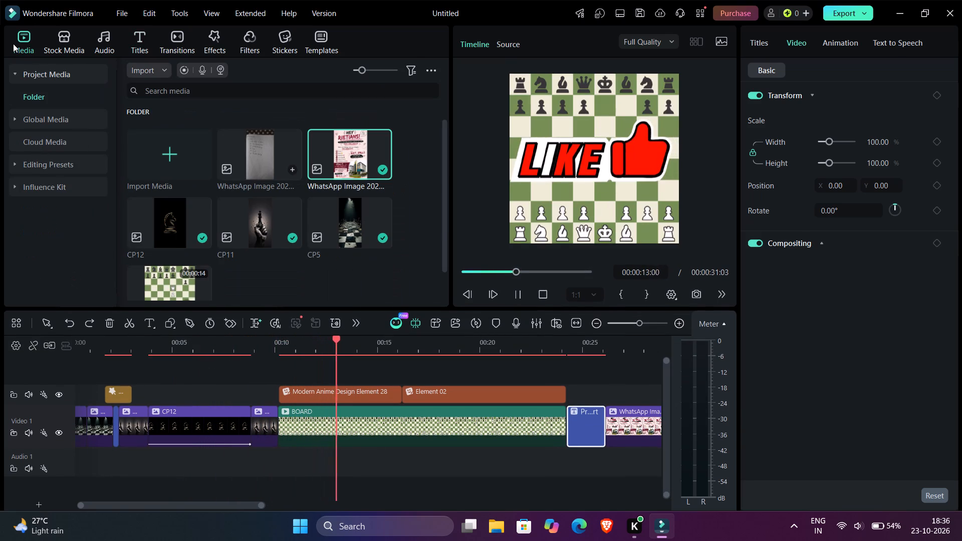
{"action": "left_click_drag", "start_coordinate": [13, 44], "coordinate": [177, 141]}
{"action": "left_click", "coordinate": [177, 141]}
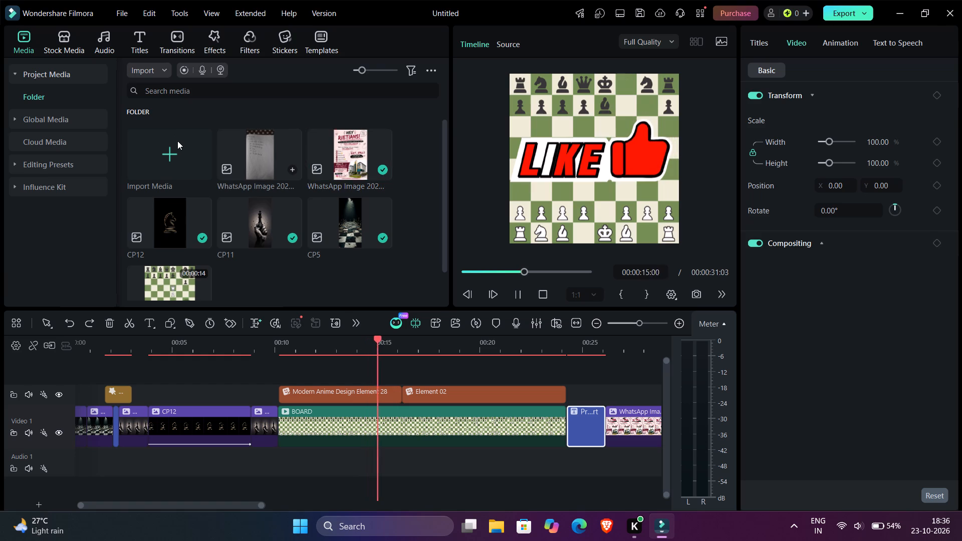
{"action": "scroll", "coordinate": [228, 221], "scroll_direction": "down", "scroll_amount": 3}
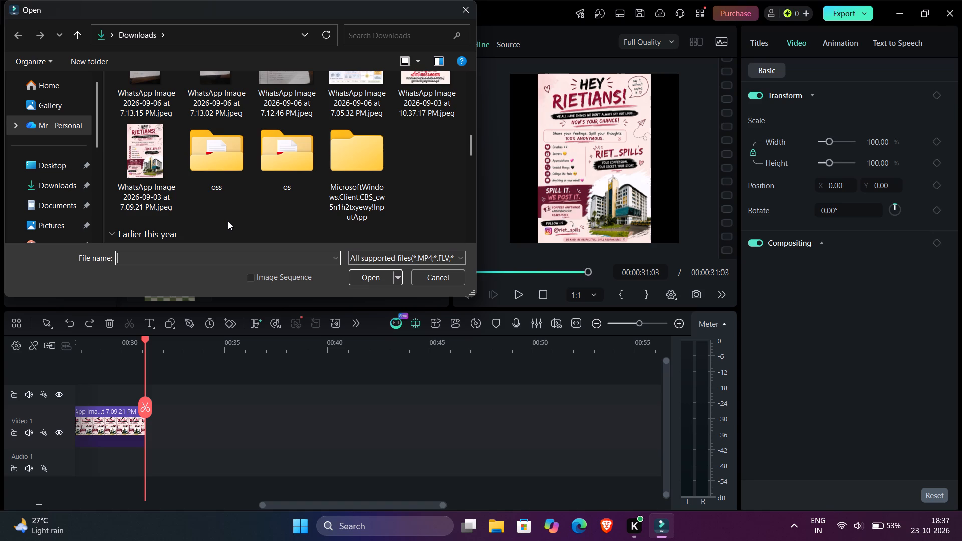
{"action": "scroll", "coordinate": [256, 111], "scroll_direction": "down", "scroll_amount": 2}
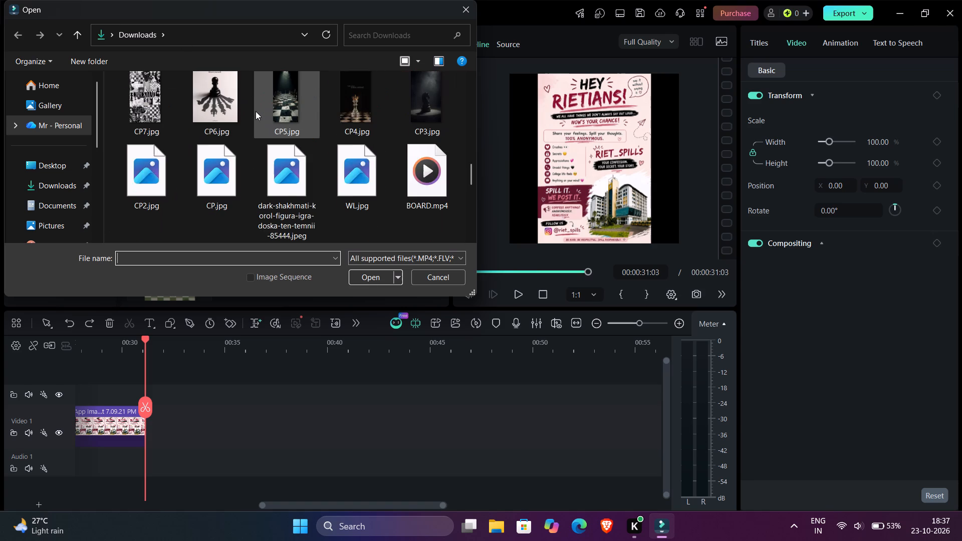
{"action": "double_click", "coordinate": [215, 103]}
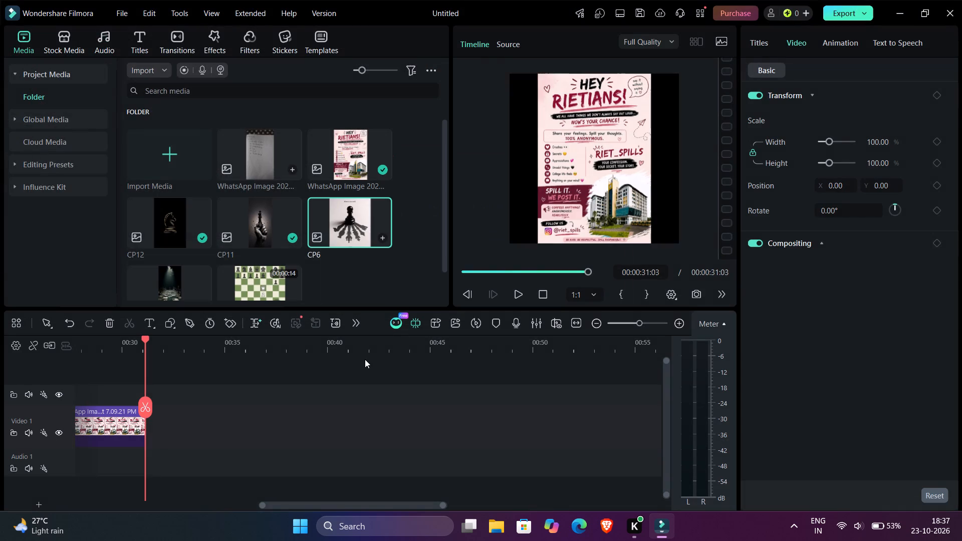
{"action": "left_click", "coordinate": [381, 237]}
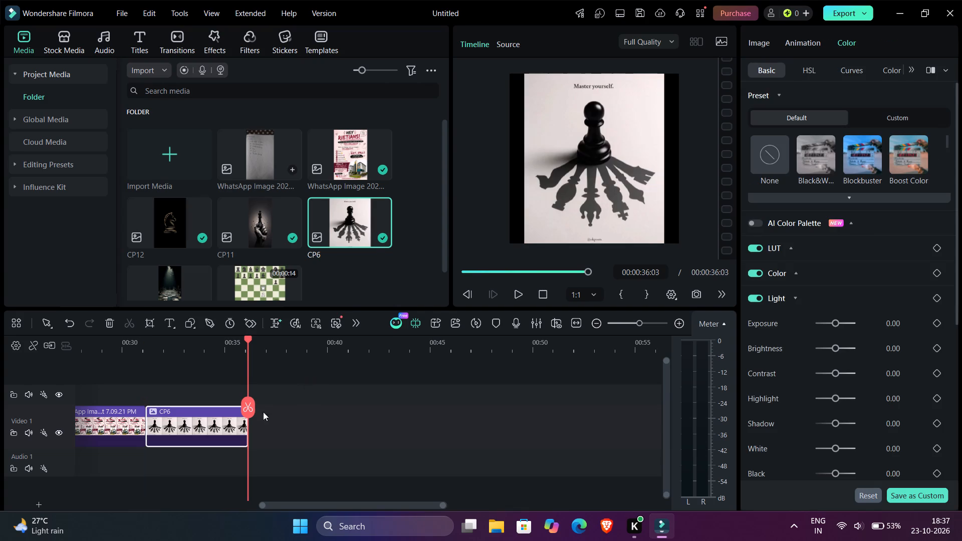
Move the playhead back to 00:00:31:12, near the start of the CP6 clip.
{"action": "left_click", "coordinate": [241, 415]}
{"action": "left_click_drag", "start_coordinate": [241, 403], "coordinate": [226, 402]}
{"action": "left_click_drag", "start_coordinate": [252, 406], "coordinate": [186, 391]}
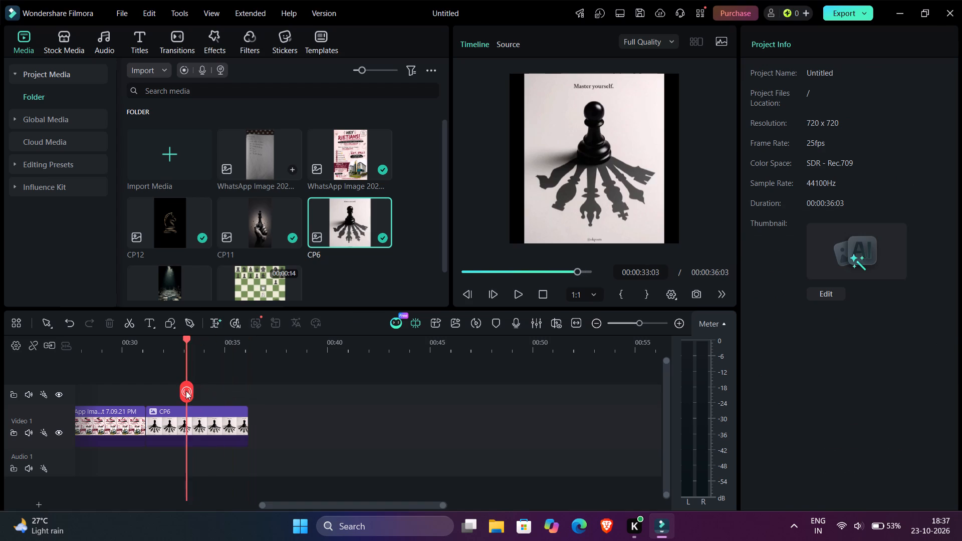
{"action": "left_click_drag", "start_coordinate": [186, 391], "coordinate": [153, 382]}
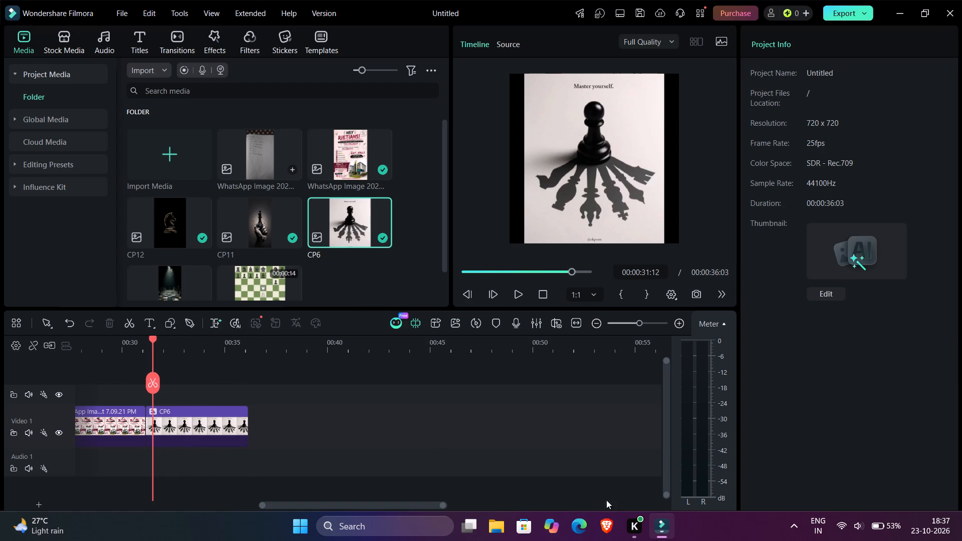
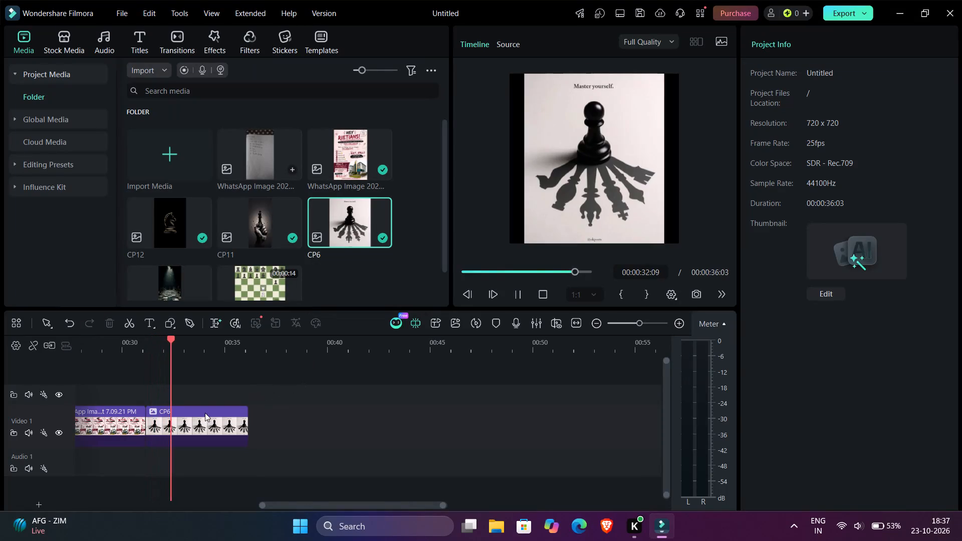
Add a default text title at 00:00:31:03, where the CP6 clip begins.
{"action": "left_click", "coordinate": [518, 300]}
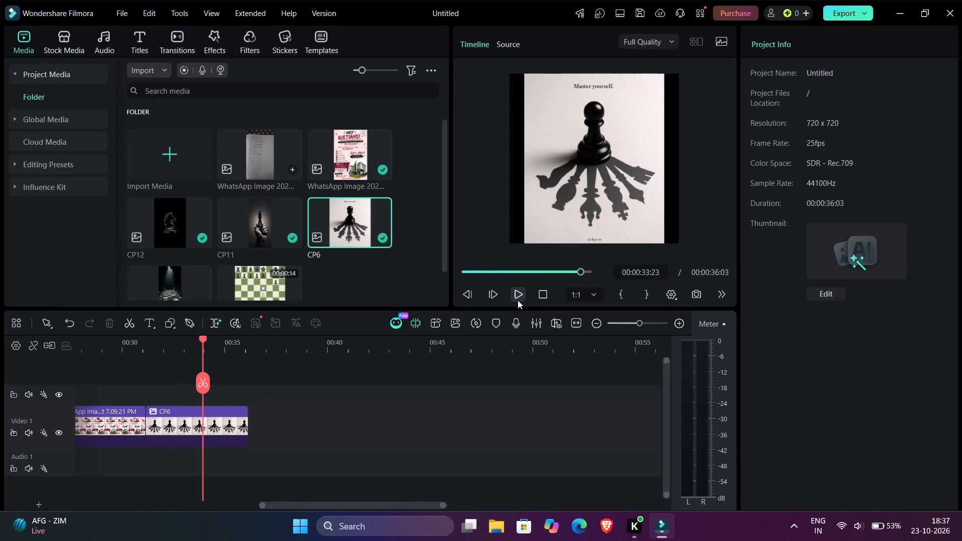
{"action": "left_click_drag", "start_coordinate": [208, 380], "coordinate": [185, 376]}
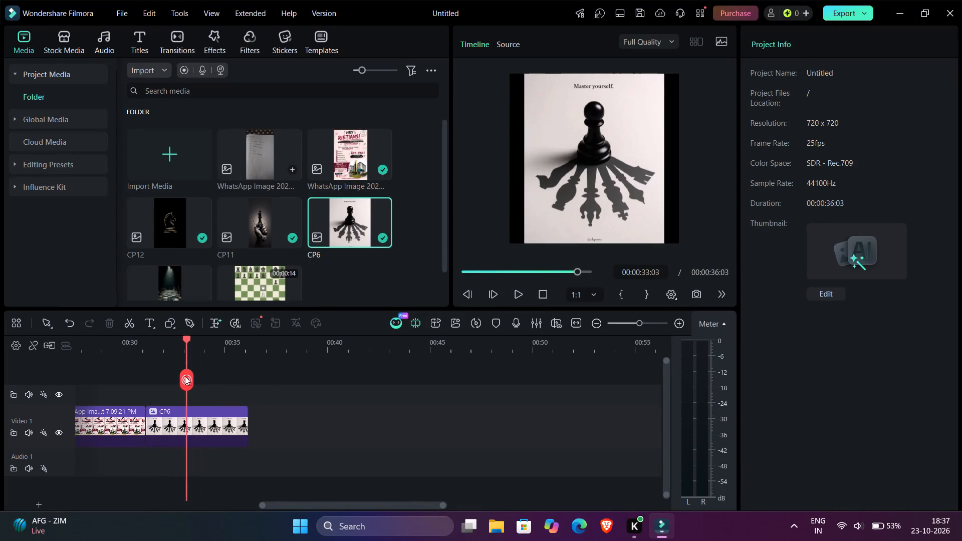
{"action": "left_click_drag", "start_coordinate": [185, 376], "coordinate": [147, 368]}
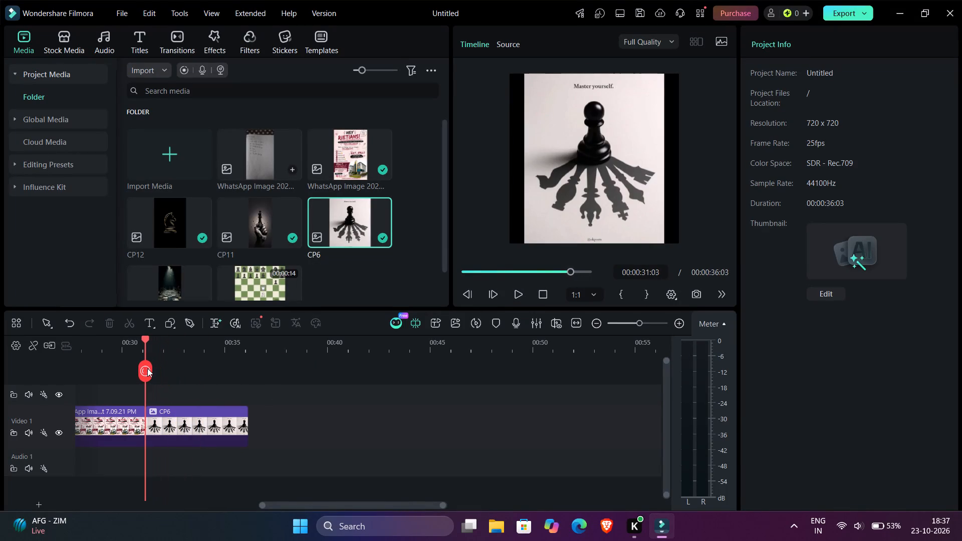
{"action": "left_click_drag", "start_coordinate": [147, 368], "coordinate": [148, 367]}
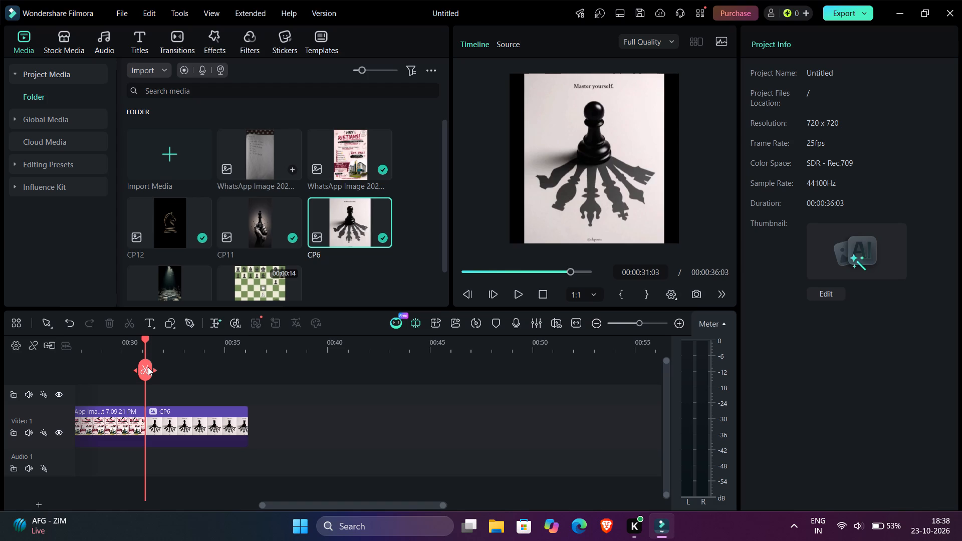
{"action": "left_click_drag", "start_coordinate": [148, 367], "coordinate": [148, 385]}
{"action": "left_click", "coordinate": [138, 38]}
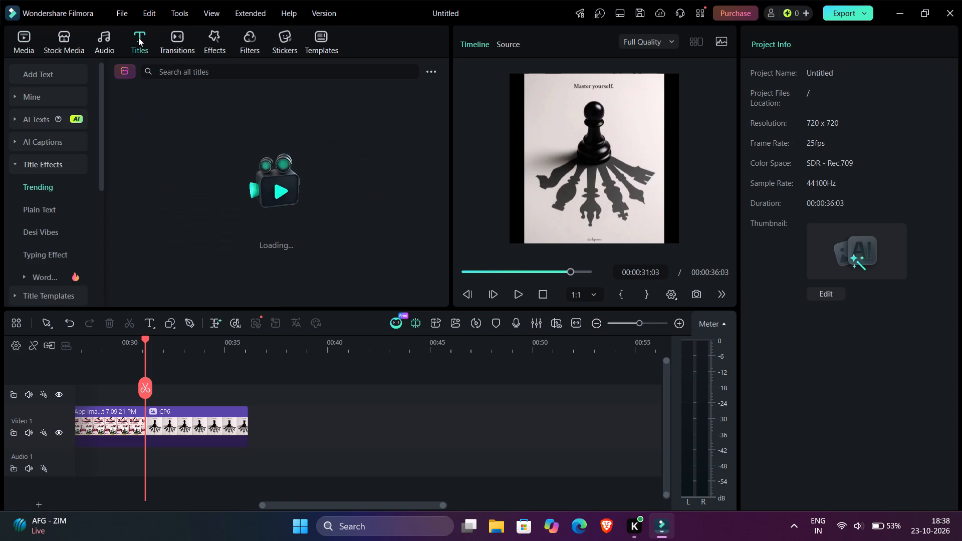
{"action": "left_click", "coordinate": [41, 72]}
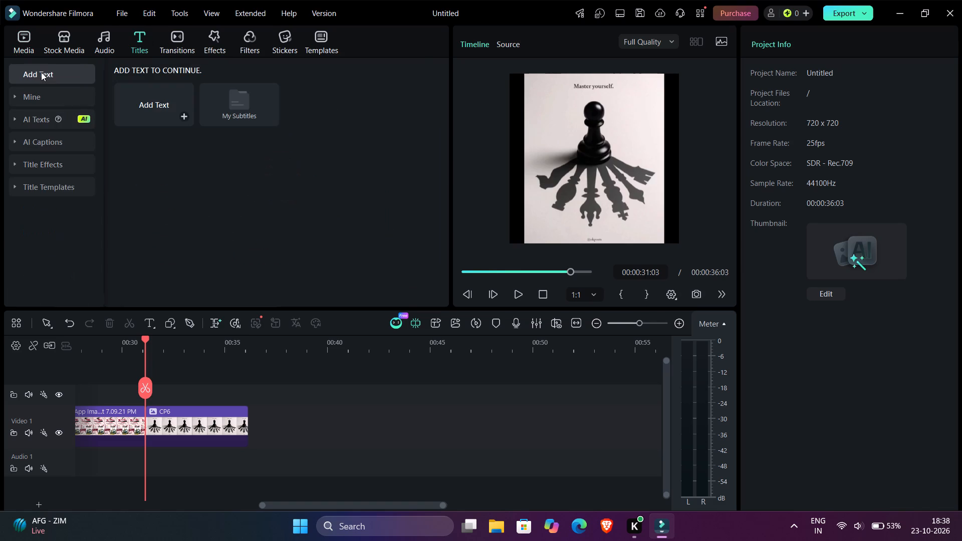
{"action": "left_click", "coordinate": [186, 114]}
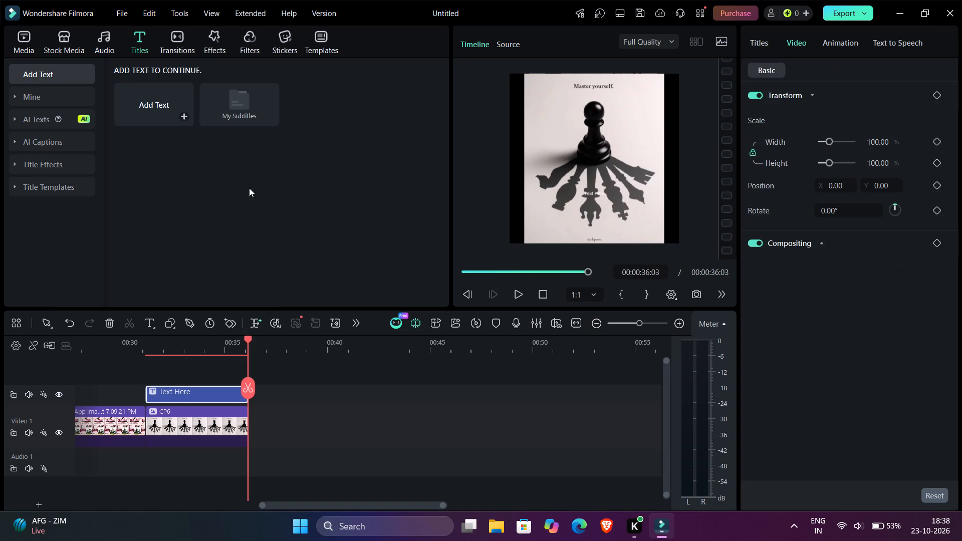
Move the new title down onto Video 1, between the promotional poster and the CP6 clip.
{"action": "left_click_drag", "start_coordinate": [209, 389], "coordinate": [161, 415]}
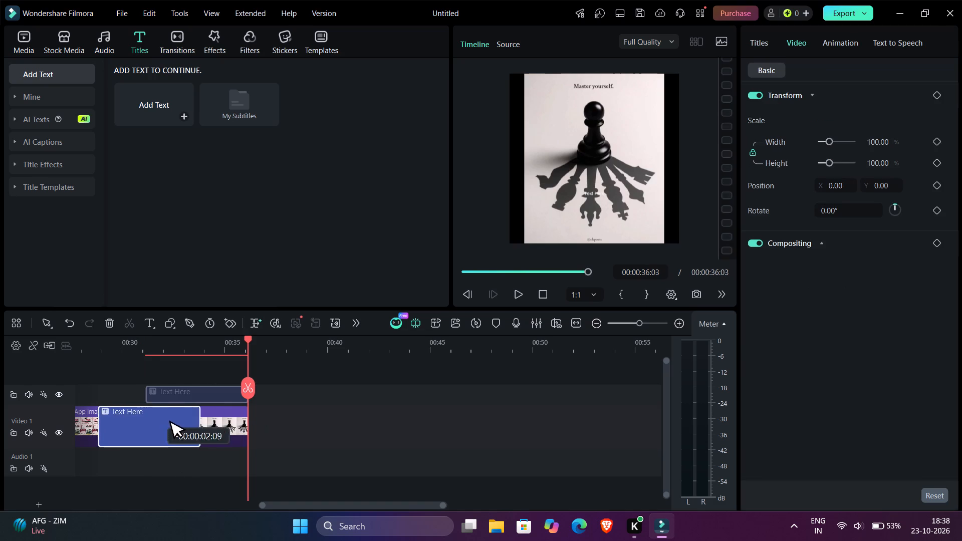
{"action": "left_click_drag", "start_coordinate": [161, 415], "coordinate": [160, 415]}
{"action": "left_click_drag", "start_coordinate": [234, 418], "coordinate": [279, 417]}
{"action": "left_click_drag", "start_coordinate": [270, 418], "coordinate": [218, 417]}
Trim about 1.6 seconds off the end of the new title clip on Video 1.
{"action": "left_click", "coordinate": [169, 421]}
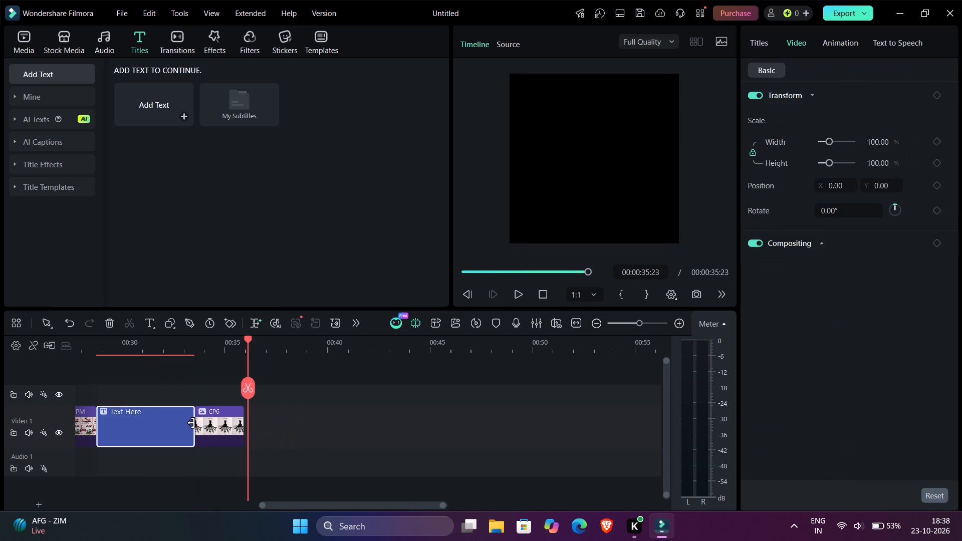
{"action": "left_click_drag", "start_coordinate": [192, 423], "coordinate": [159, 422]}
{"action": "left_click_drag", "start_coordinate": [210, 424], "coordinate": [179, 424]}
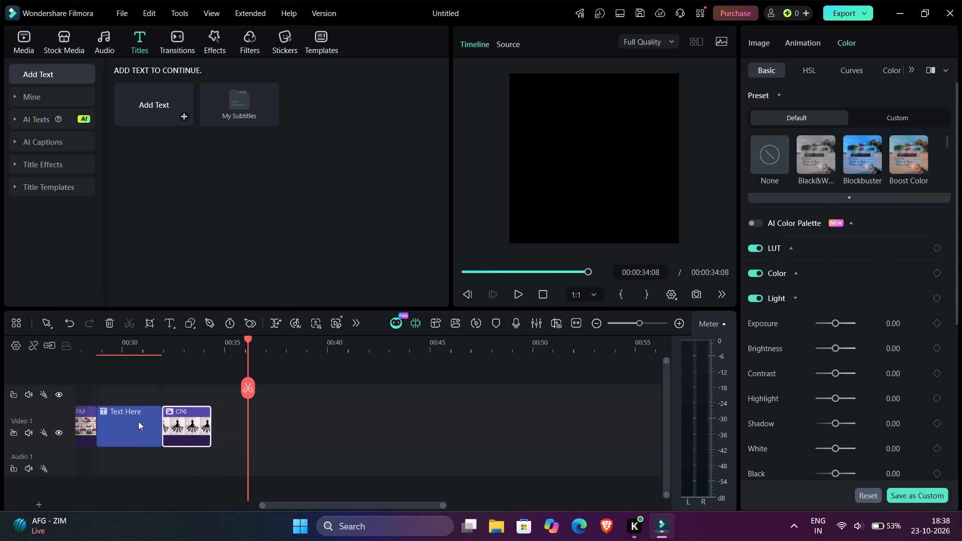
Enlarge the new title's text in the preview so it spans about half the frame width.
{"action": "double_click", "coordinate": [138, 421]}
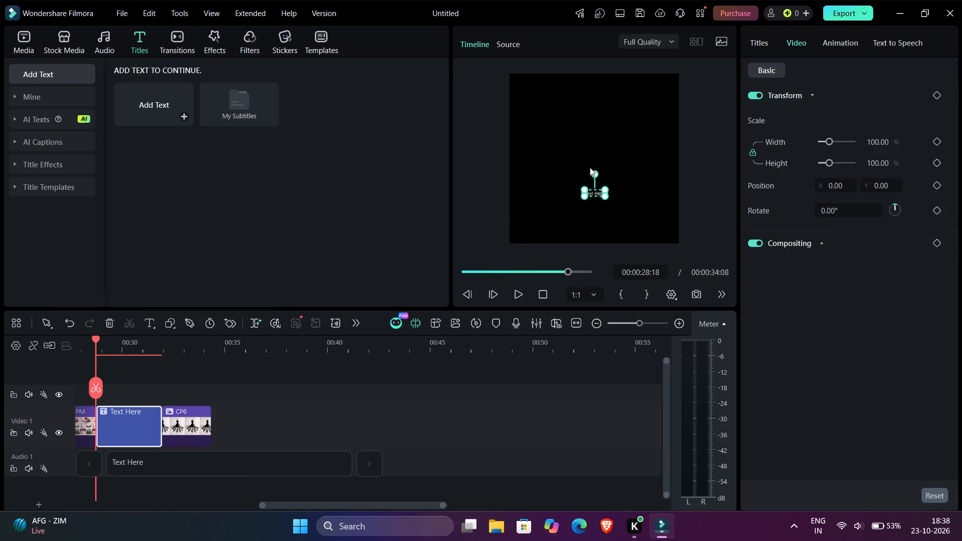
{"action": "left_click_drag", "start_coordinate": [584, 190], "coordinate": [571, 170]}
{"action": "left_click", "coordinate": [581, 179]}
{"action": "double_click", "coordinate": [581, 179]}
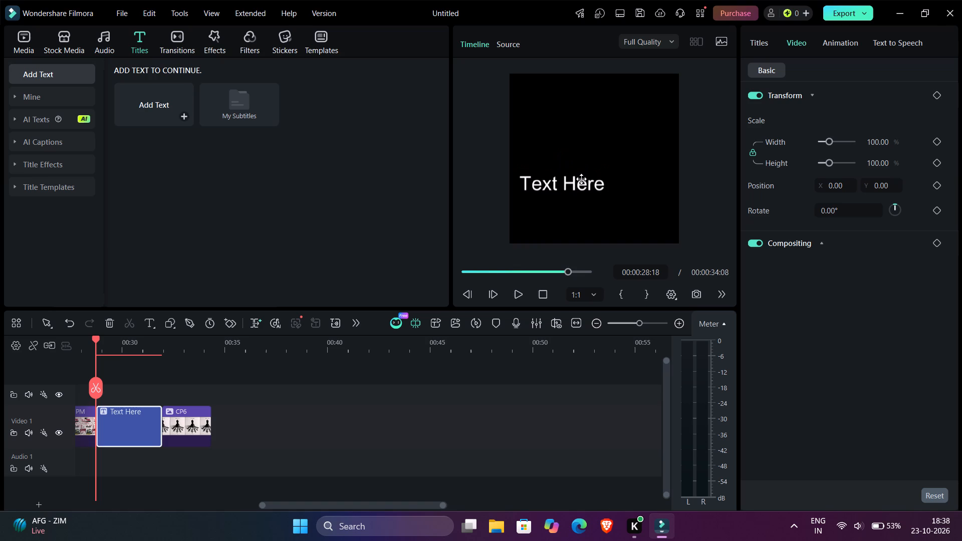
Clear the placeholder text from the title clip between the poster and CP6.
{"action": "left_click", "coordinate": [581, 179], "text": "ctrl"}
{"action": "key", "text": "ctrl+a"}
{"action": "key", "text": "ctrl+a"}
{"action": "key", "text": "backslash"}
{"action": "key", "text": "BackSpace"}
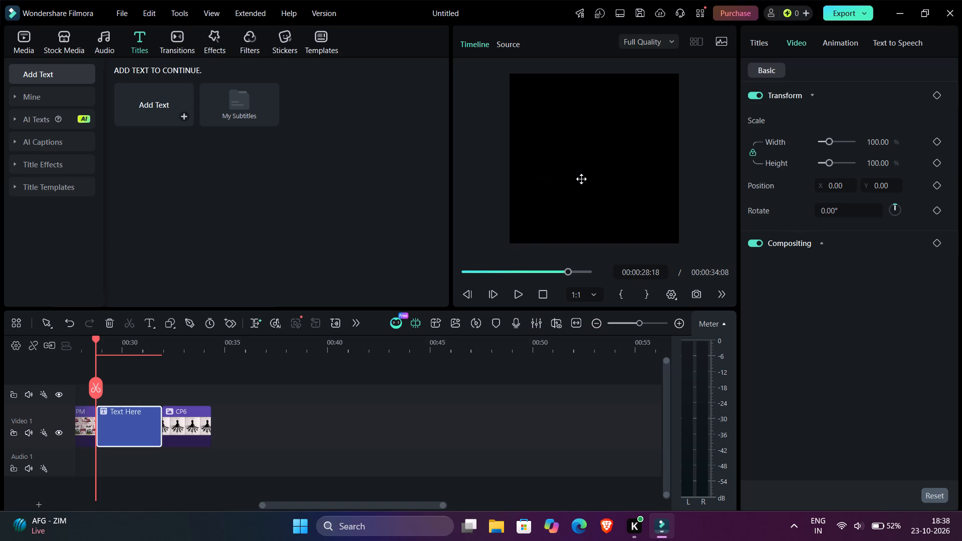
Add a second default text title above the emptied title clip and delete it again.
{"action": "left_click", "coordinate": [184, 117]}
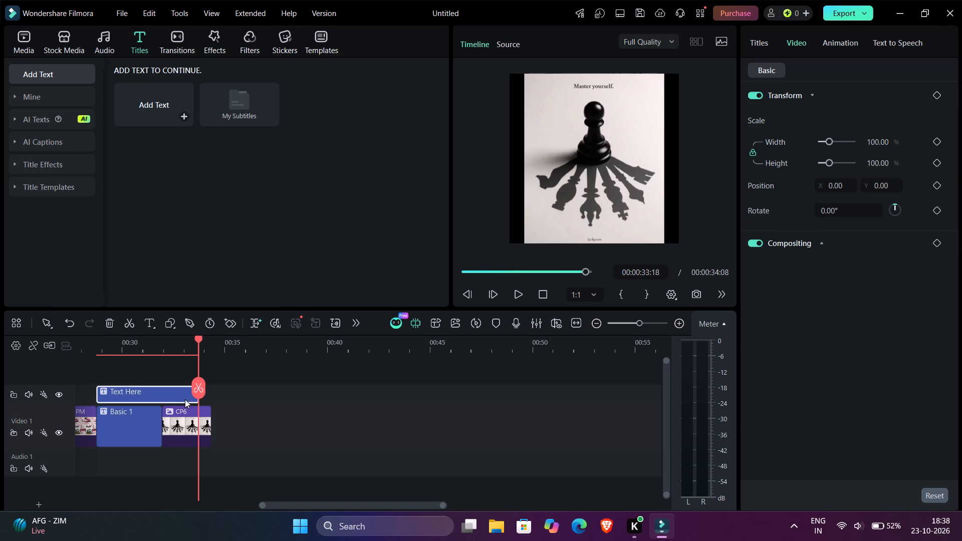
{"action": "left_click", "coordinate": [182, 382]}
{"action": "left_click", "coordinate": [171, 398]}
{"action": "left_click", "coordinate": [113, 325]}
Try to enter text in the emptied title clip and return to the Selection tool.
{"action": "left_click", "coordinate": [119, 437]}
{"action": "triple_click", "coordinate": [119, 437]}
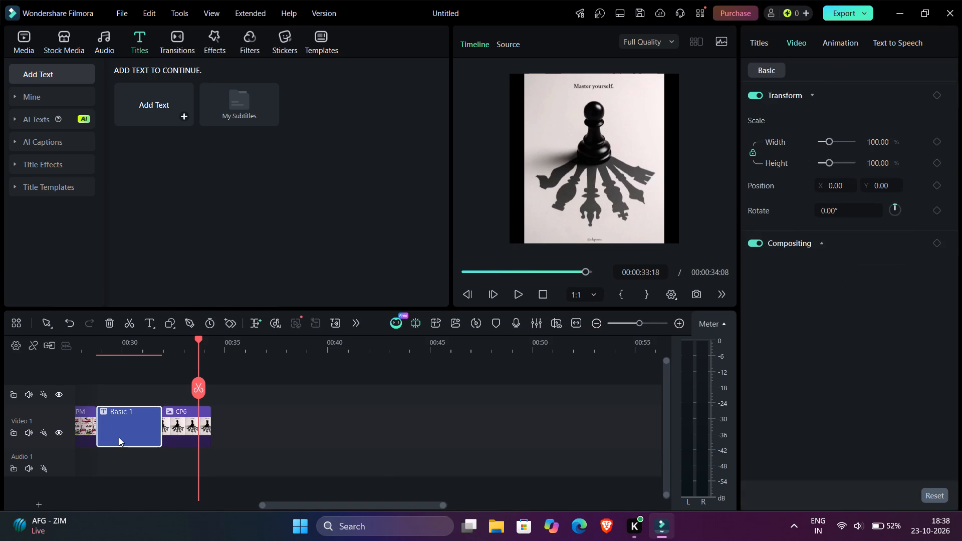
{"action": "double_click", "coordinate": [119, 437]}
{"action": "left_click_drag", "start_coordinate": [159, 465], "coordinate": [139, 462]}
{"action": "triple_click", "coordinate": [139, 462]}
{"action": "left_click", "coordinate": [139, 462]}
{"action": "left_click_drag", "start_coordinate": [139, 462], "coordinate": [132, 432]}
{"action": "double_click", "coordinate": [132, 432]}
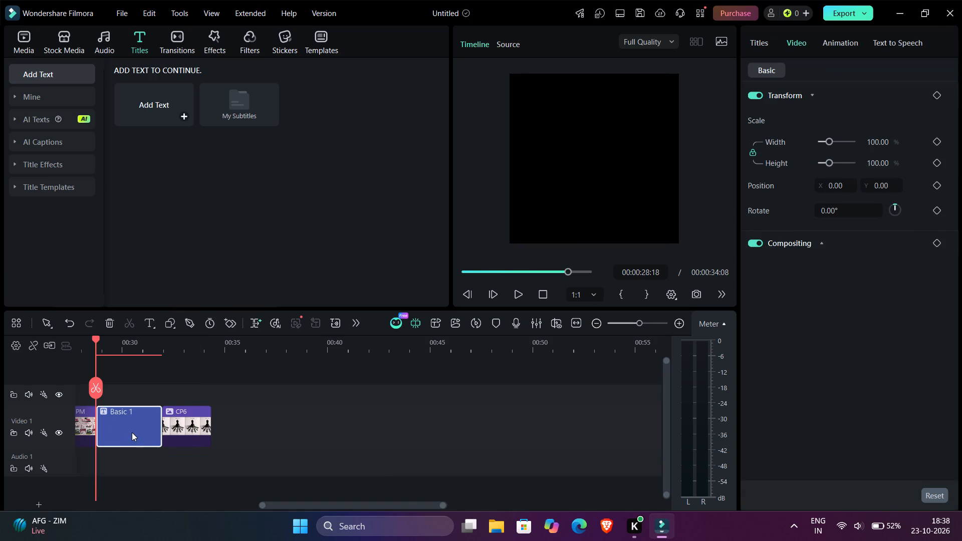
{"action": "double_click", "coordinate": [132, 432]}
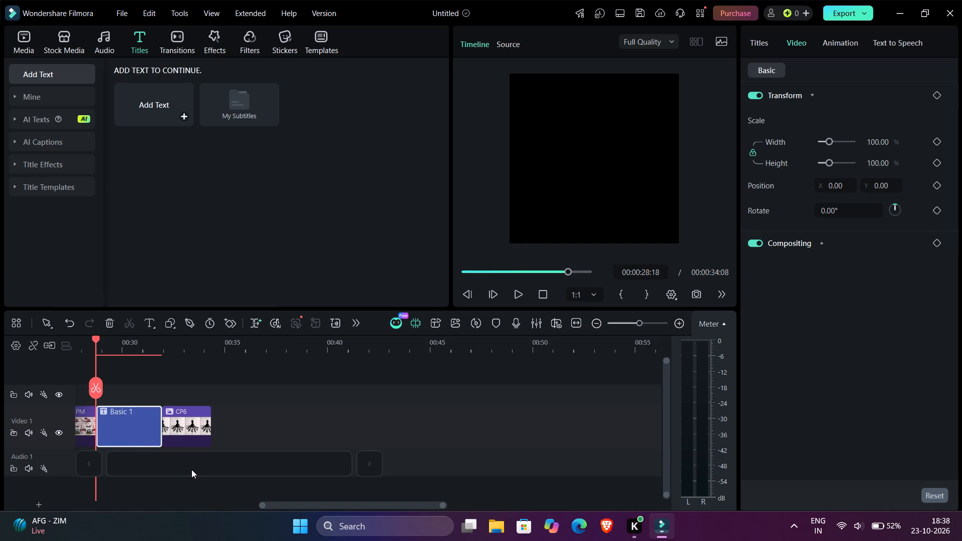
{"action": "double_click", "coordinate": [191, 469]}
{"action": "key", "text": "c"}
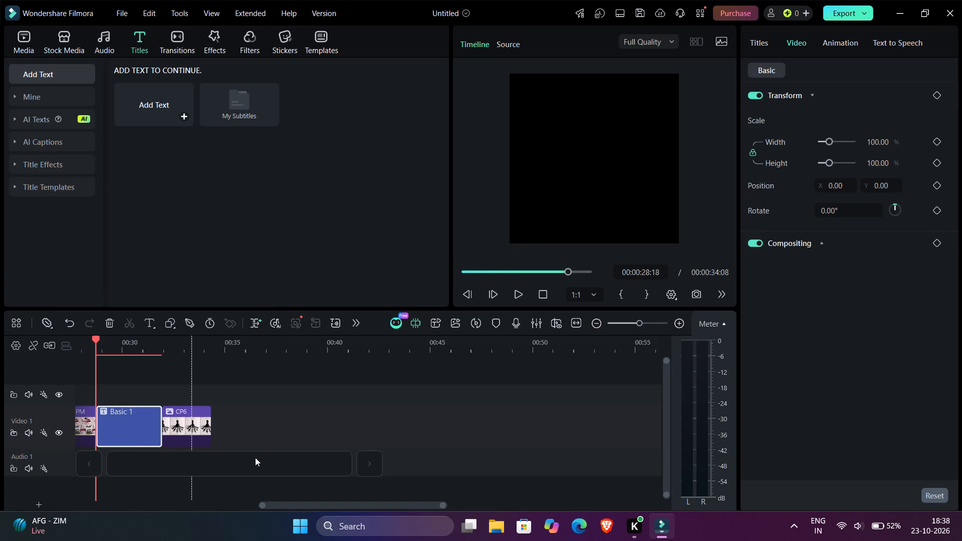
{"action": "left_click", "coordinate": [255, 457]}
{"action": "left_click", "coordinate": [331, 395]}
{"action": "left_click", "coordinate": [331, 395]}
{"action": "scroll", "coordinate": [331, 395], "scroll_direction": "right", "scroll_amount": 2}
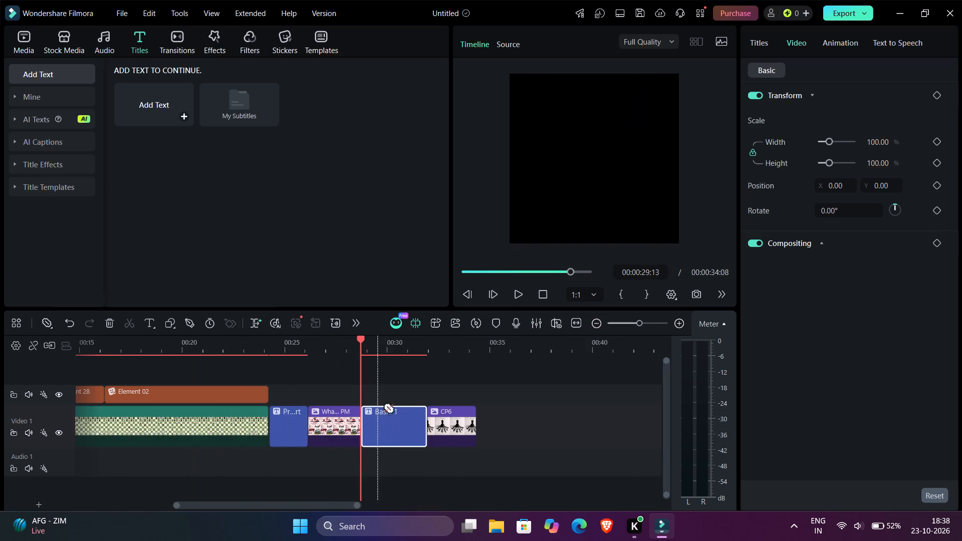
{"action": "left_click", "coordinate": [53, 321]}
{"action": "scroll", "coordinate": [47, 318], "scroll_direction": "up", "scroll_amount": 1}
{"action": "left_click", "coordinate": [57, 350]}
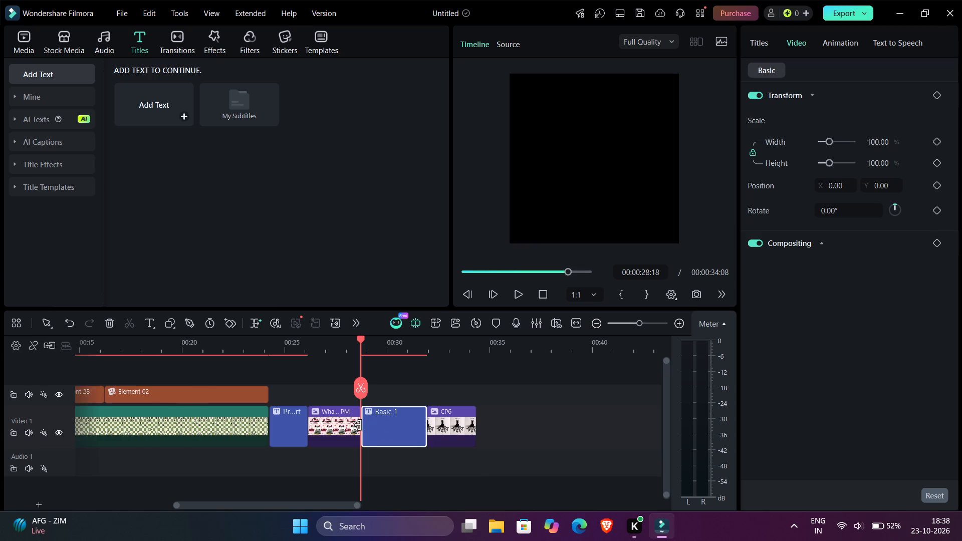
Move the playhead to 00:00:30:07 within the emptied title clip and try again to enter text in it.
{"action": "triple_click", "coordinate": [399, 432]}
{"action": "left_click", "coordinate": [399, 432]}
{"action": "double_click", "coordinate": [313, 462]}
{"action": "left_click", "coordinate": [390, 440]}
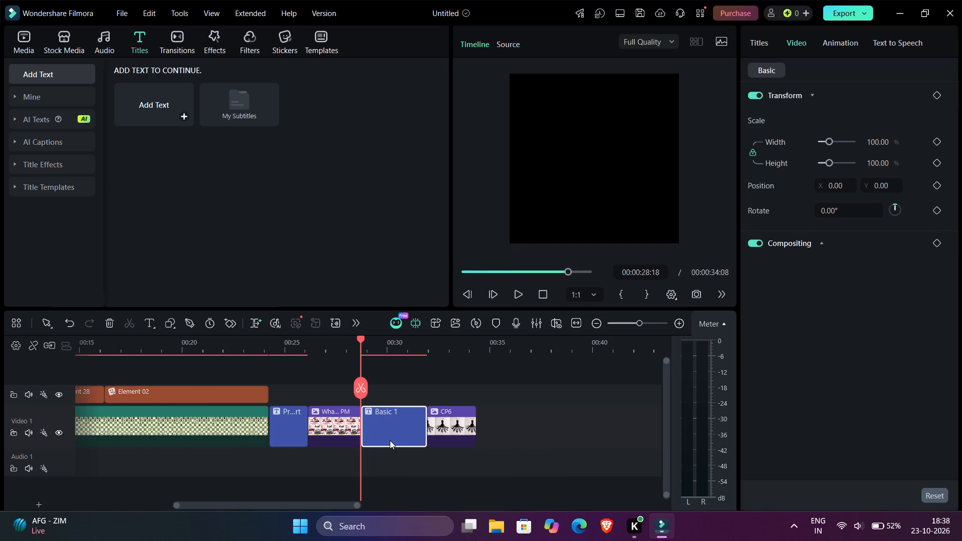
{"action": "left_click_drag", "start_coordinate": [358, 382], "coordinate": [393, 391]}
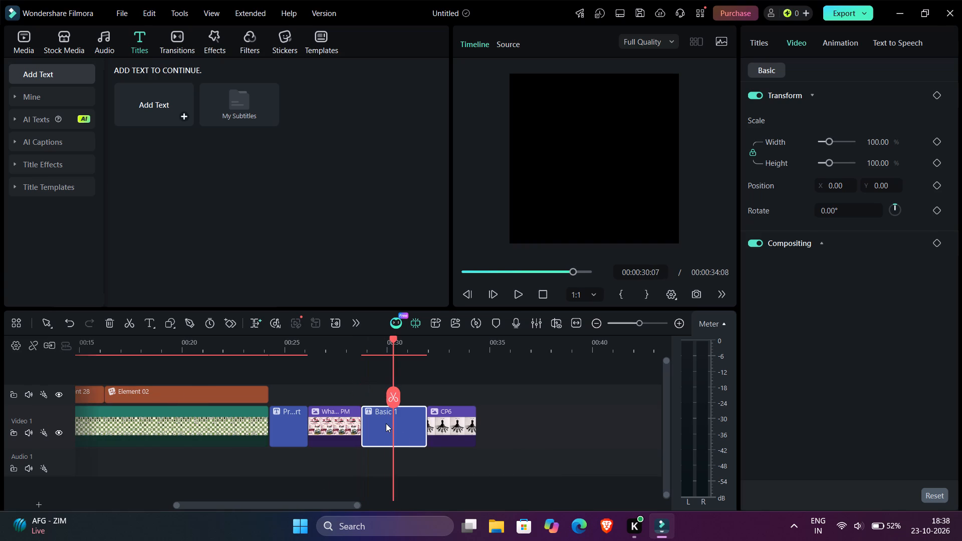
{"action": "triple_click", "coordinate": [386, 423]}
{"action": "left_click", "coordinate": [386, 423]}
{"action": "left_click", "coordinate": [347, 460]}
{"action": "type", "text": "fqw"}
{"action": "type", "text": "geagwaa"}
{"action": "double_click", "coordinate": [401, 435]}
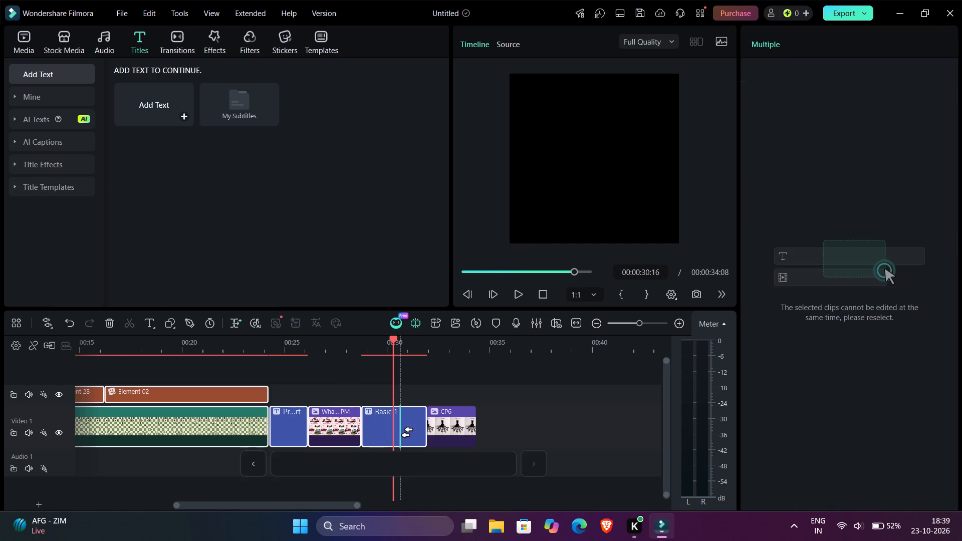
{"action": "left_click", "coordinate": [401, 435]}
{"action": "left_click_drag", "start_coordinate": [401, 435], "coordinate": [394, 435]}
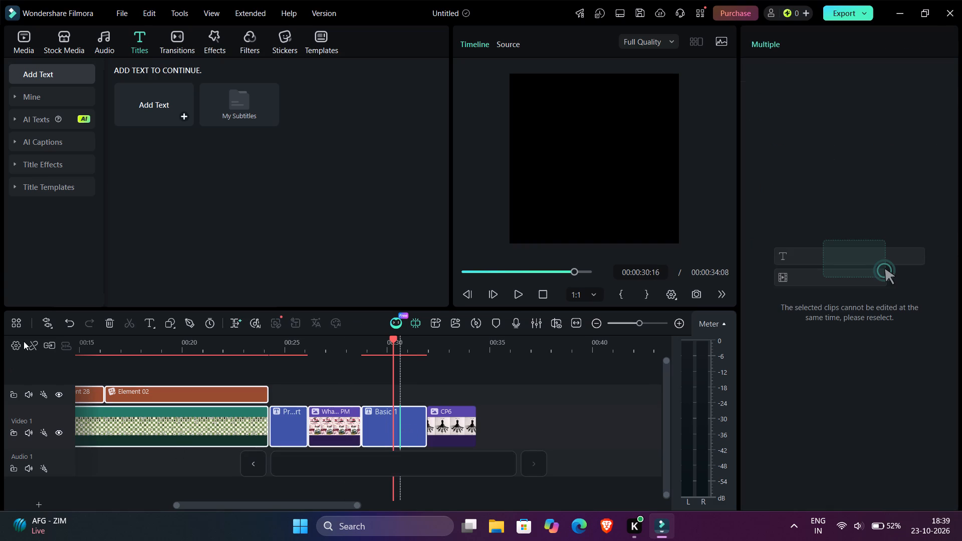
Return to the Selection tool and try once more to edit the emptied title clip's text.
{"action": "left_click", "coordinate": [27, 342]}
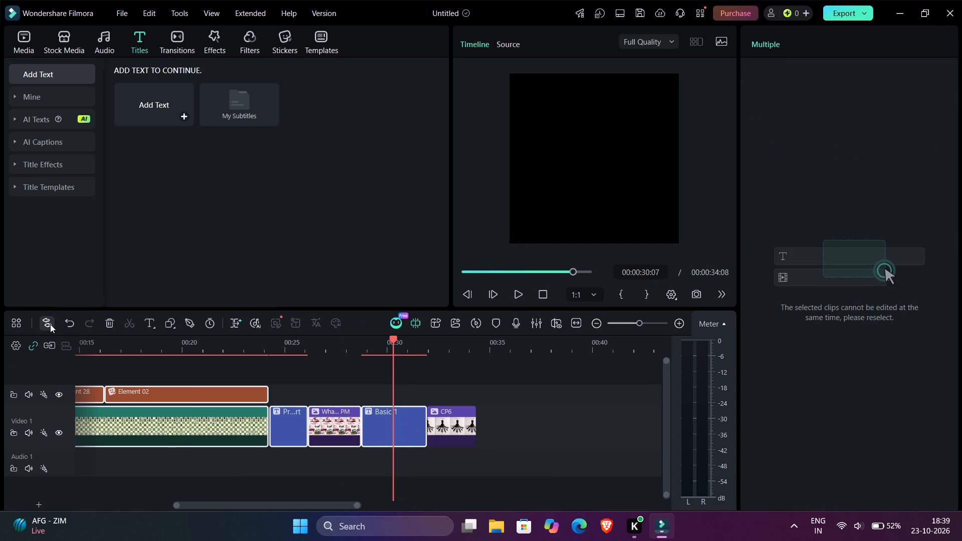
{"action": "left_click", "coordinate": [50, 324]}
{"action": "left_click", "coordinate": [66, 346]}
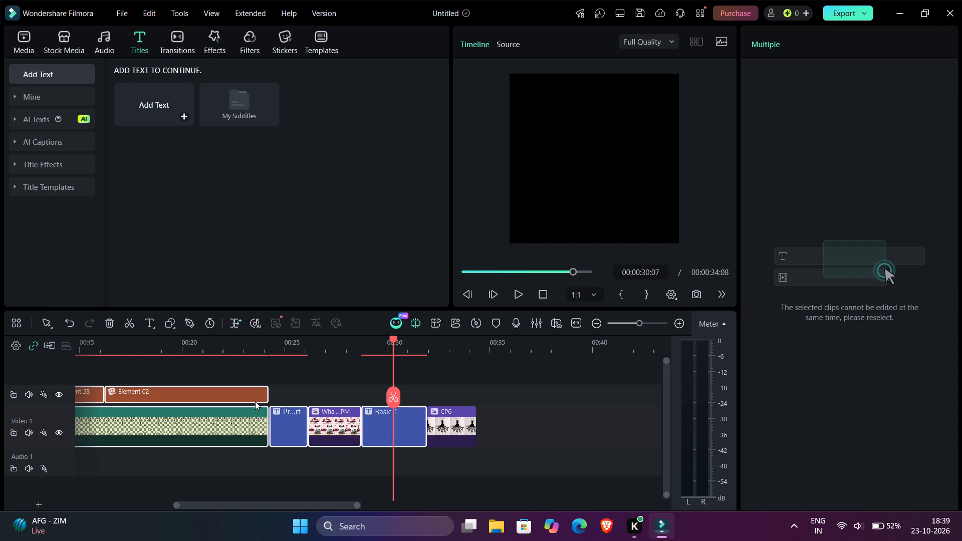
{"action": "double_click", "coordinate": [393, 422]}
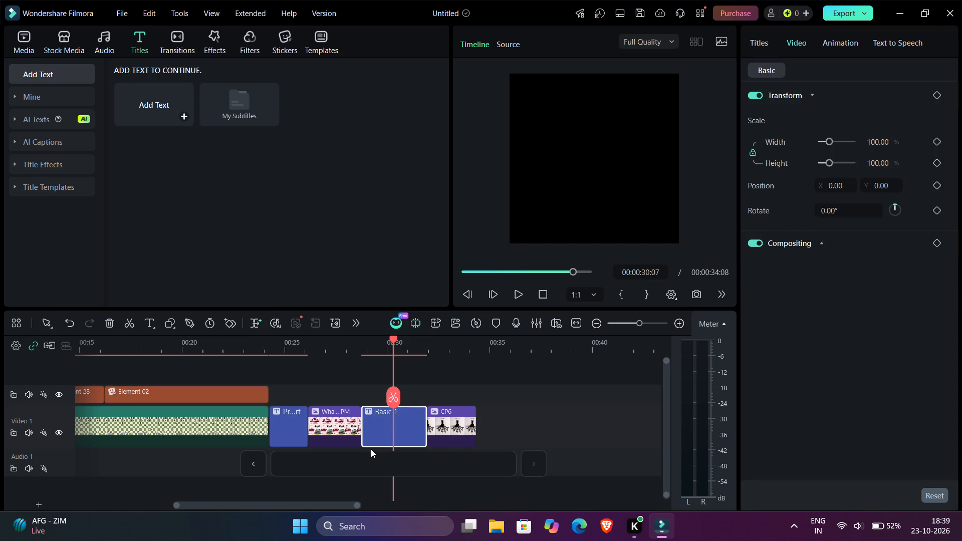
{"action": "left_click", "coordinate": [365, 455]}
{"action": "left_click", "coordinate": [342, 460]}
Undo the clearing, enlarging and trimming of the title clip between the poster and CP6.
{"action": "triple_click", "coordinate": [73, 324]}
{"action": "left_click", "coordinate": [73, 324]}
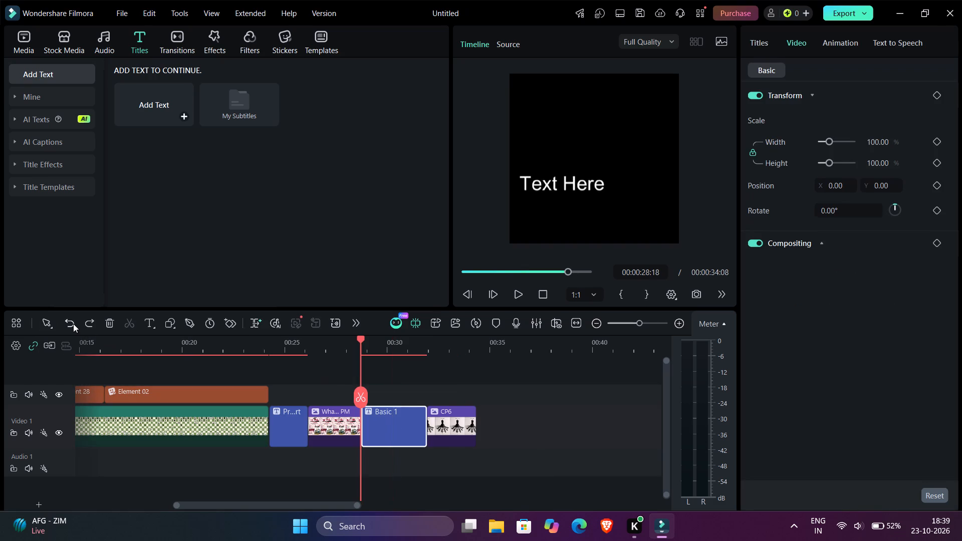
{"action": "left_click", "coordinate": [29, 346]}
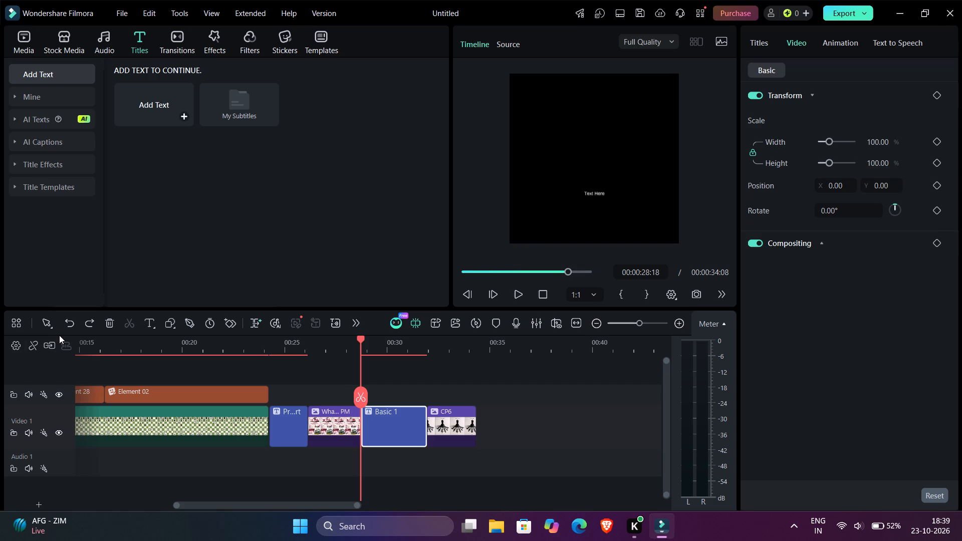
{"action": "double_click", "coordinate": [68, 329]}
Replace the placeholder text of the title before CP6 with "chess cover for phones pls sub".
{"action": "left_click", "coordinate": [375, 423]}
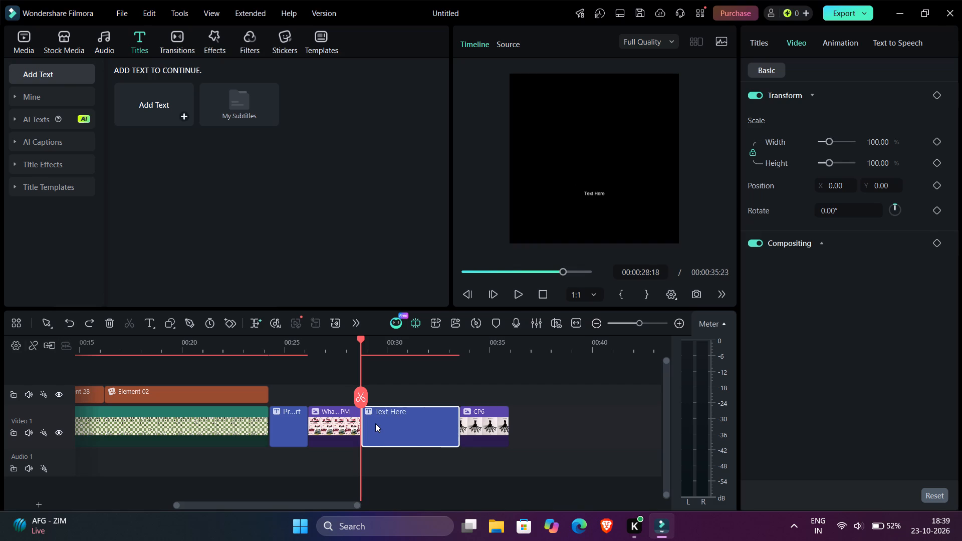
{"action": "double_click", "coordinate": [375, 423]}
{"action": "left_click", "coordinate": [375, 423]}
{"action": "key", "text": "BackSpace"}
{"action": "key", "text": "BackSpace"}
{"action": "key", "text": "BackSpace"}
{"action": "key", "text": "BackSpace"}
{"action": "key", "text": "BackSpace"}
{"action": "key", "text": "BackSpace"}
{"action": "key", "text": "BackSpace"}
{"action": "key", "text": "BackSpace"}
{"action": "key", "text": "BackSpace"}
{"action": "key", "text": "BackSpace"}
{"action": "key", "text": "BackSpace"}
{"action": "key", "text": "BackSpace"}
{"action": "key", "text": "BackSpace"}
{"action": "key", "text": "BackSpace"}
{"action": "key", "text": "BackSpace"}
{"action": "key", "text": "BackSpace"}
{"action": "key", "text": "BackSpace"}
{"action": "key", "text": "BackSpace"}
{"action": "key", "text": "BackSpace"}
{"action": "key", "text": "BackSpace"}
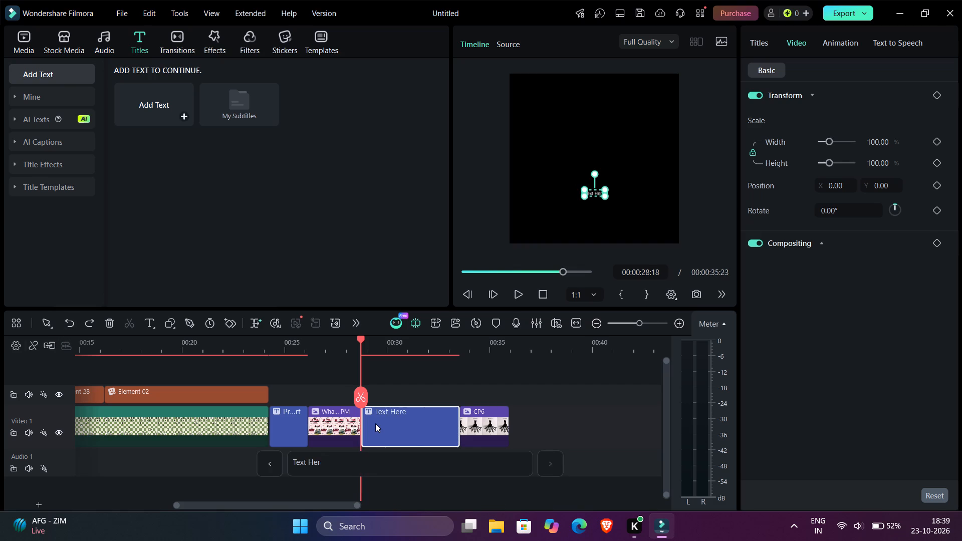
{"action": "type", "text": "chess cover fow"}
{"action": "key", "text": "BackSpace"}
{"action": "type", "text": "r"}
{"action": "key", "text": "space"}
{"action": "type", "text": "phones pls su"}
{"action": "key", "text": "b"}
{"action": "key", "text": "Return"}
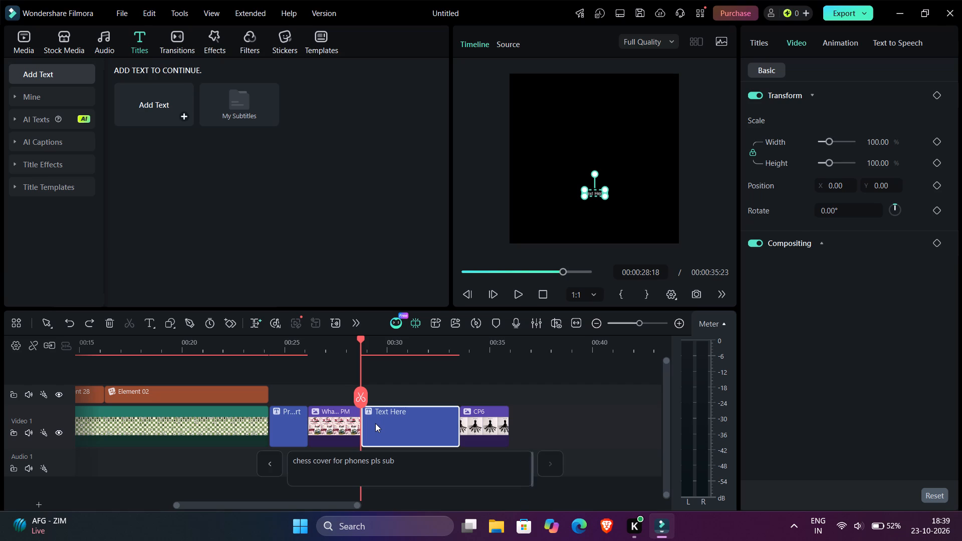
{"action": "left_click", "coordinate": [501, 397]}
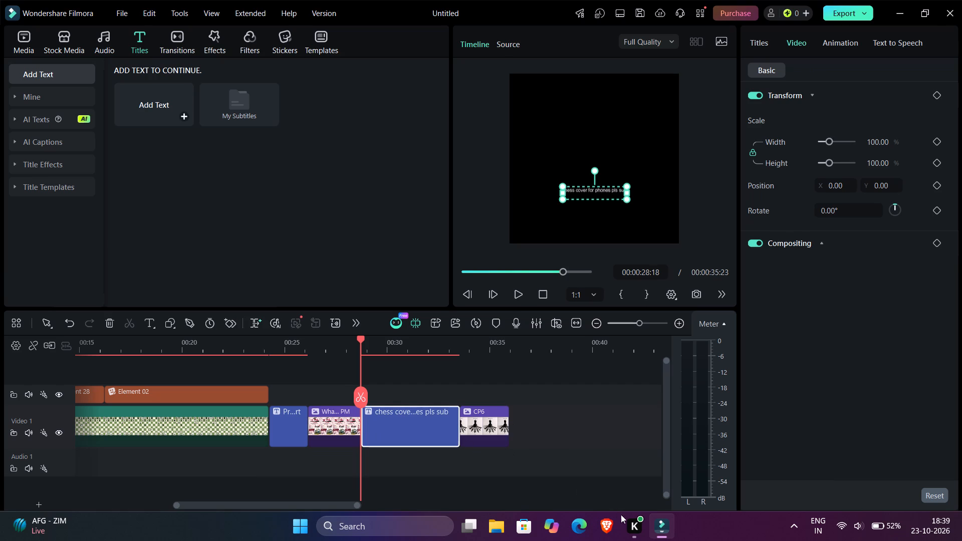
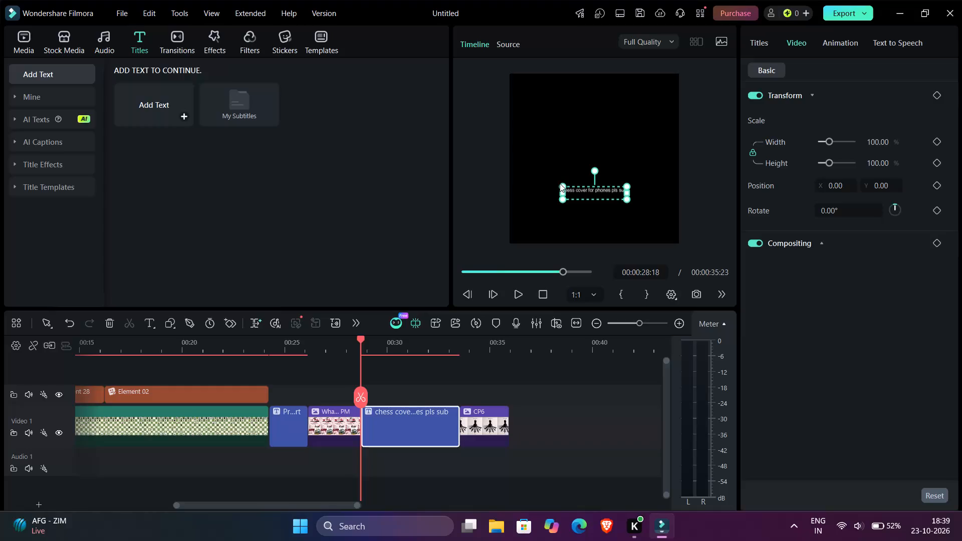
Enlarge the "chess cover for phones pls sub" title text moderately and centre it in the frame.
{"action": "left_click_drag", "start_coordinate": [560, 183], "coordinate": [560, 163]}
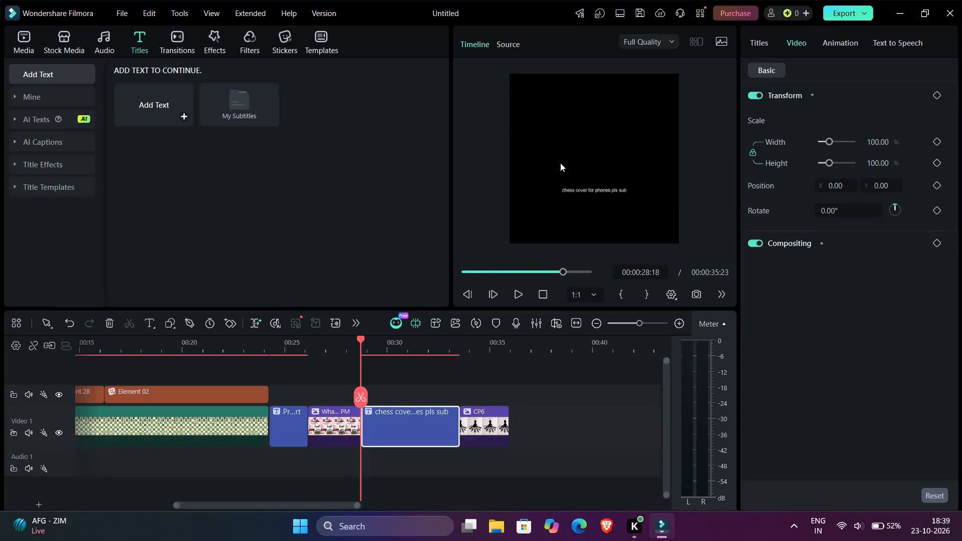
{"action": "left_click", "coordinate": [562, 185]}
{"action": "left_click", "coordinate": [568, 193]}
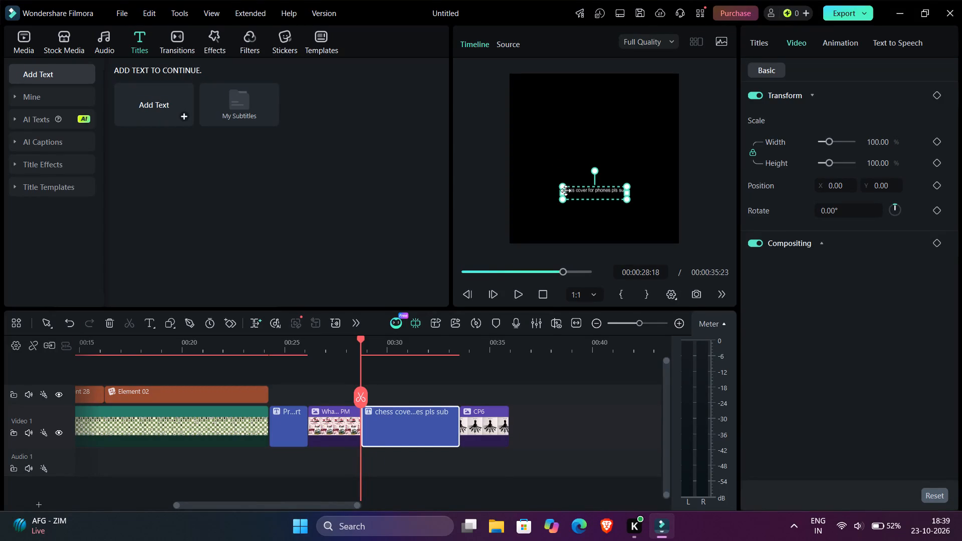
{"action": "left_click_drag", "start_coordinate": [562, 187], "coordinate": [599, 169]}
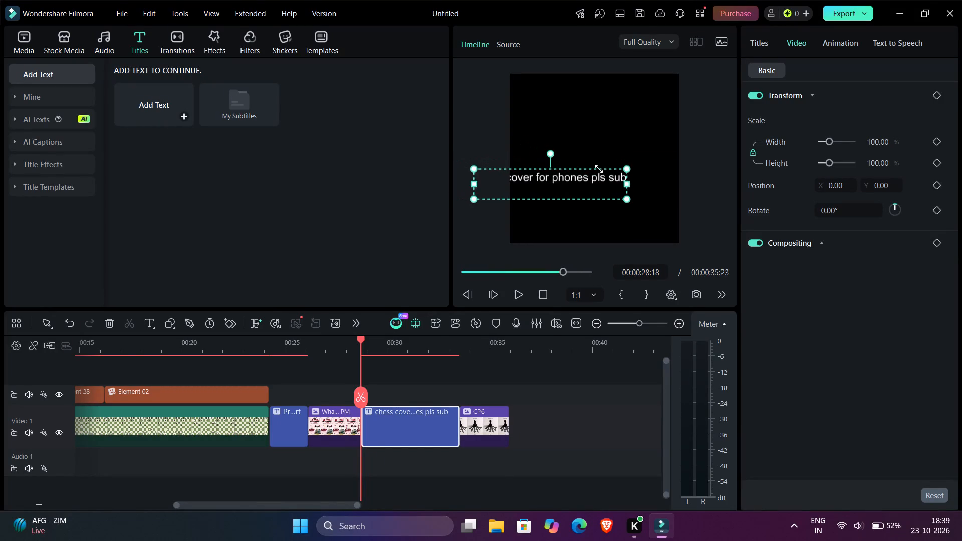
{"action": "left_click_drag", "start_coordinate": [599, 169], "coordinate": [612, 183]}
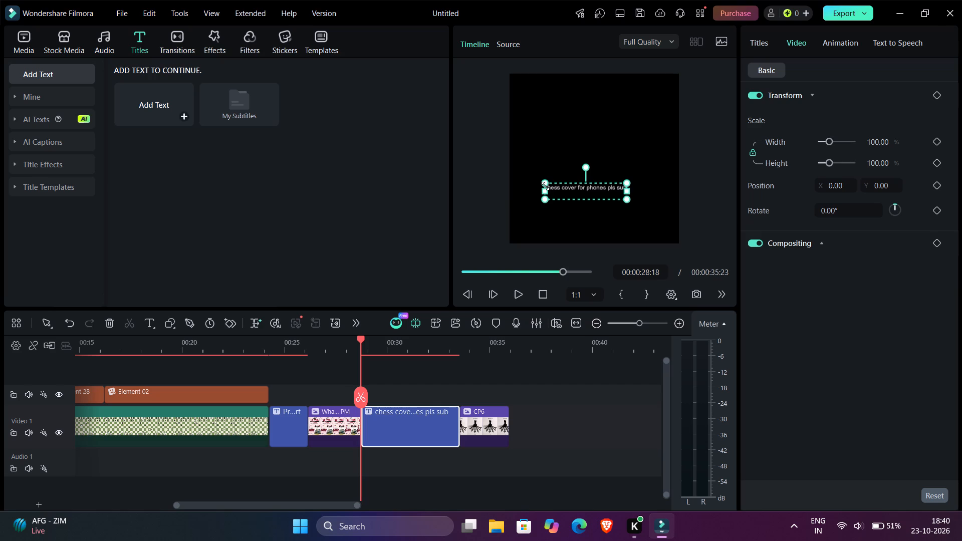
{"action": "left_click_drag", "start_coordinate": [546, 182], "coordinate": [567, 176]}
{"action": "left_click_drag", "start_coordinate": [563, 179], "coordinate": [586, 152]}
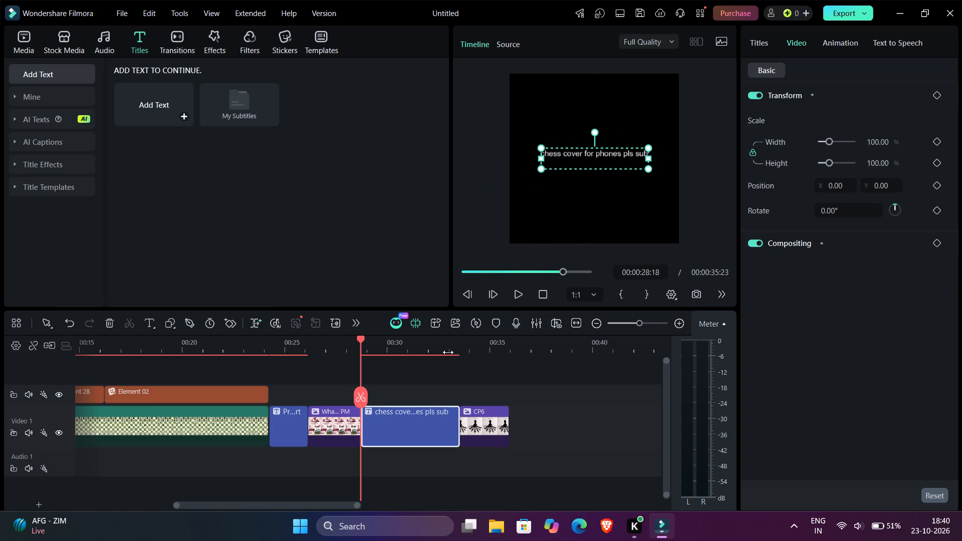
Move the "chess cover for phones pls sub" title clip slightly earlier on Video 1 so it overwrites the end of the poster clip.
{"action": "left_click", "coordinate": [516, 294]}
{"action": "left_click", "coordinate": [414, 416]}
{"action": "left_click_drag", "start_coordinate": [451, 420], "coordinate": [457, 420]}
{"action": "left_click_drag", "start_coordinate": [457, 420], "coordinate": [435, 418]}
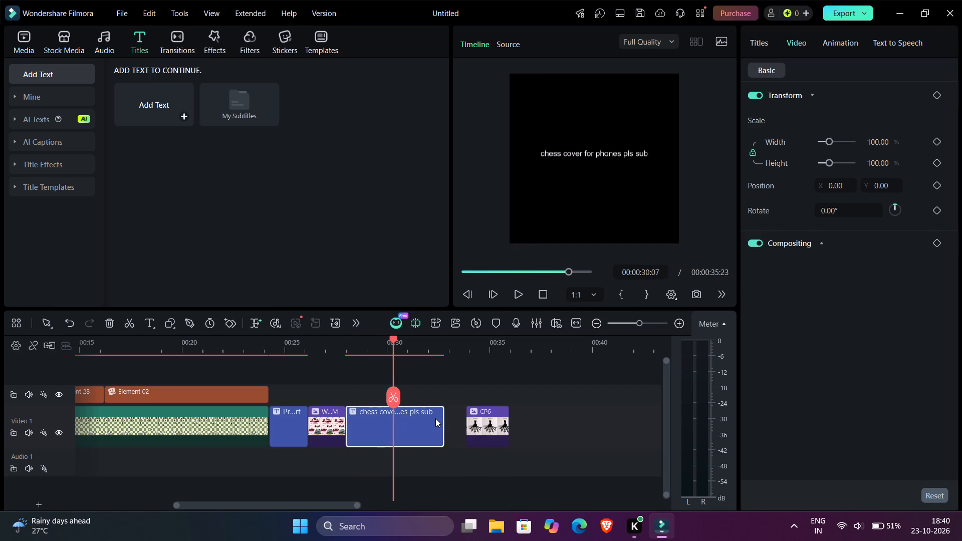
{"action": "left_click", "coordinate": [435, 418]}
{"action": "left_click_drag", "start_coordinate": [435, 418], "coordinate": [443, 418]}
{"action": "left_click", "coordinate": [430, 421]}
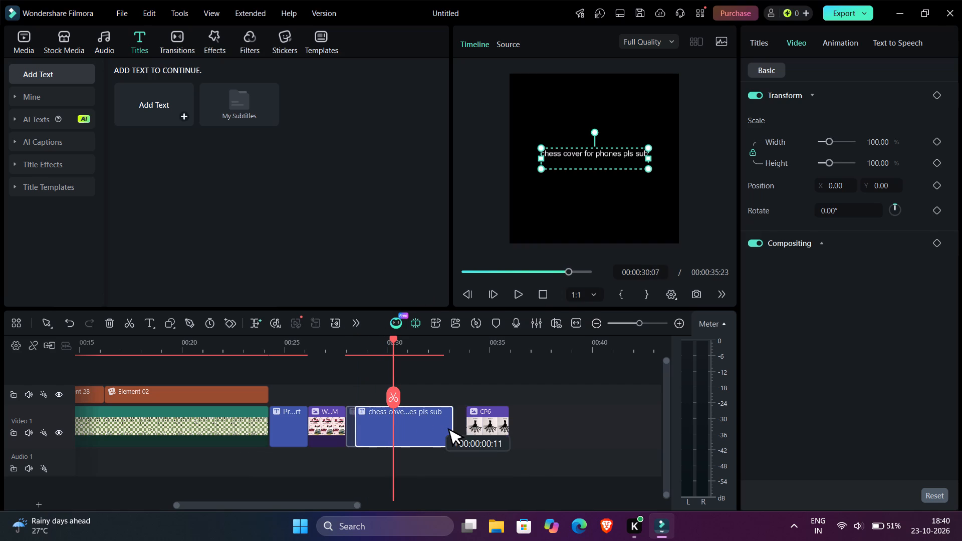
Move the CP6 clip earlier to close the gap after the title clip.
{"action": "left_click_drag", "start_coordinate": [477, 418], "coordinate": [467, 418]}
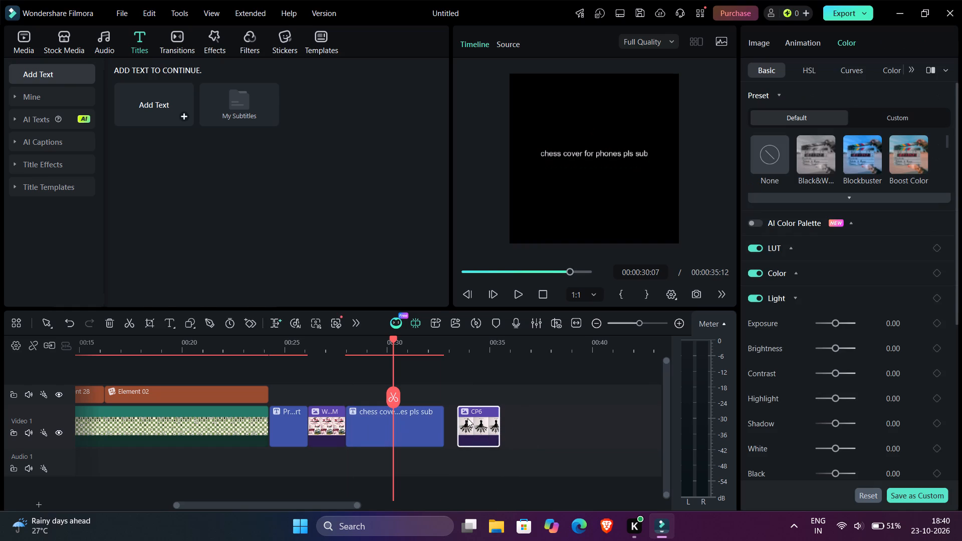
{"action": "left_click_drag", "start_coordinate": [472, 437], "coordinate": [463, 432]}
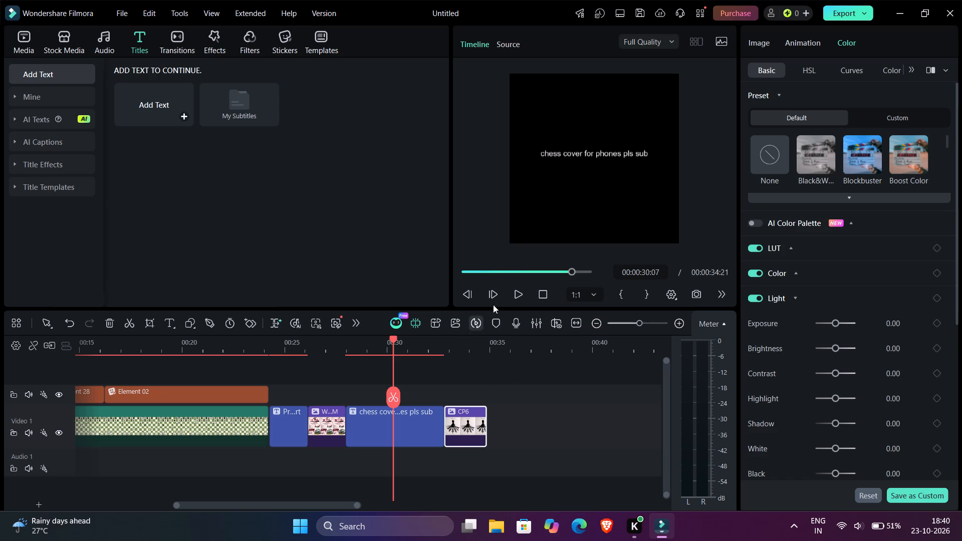
Play back the ending from the title clip through CP6.
{"action": "scroll", "coordinate": [509, 298], "scroll_direction": "right", "scroll_amount": 1}
{"action": "left_click", "coordinate": [521, 296]}
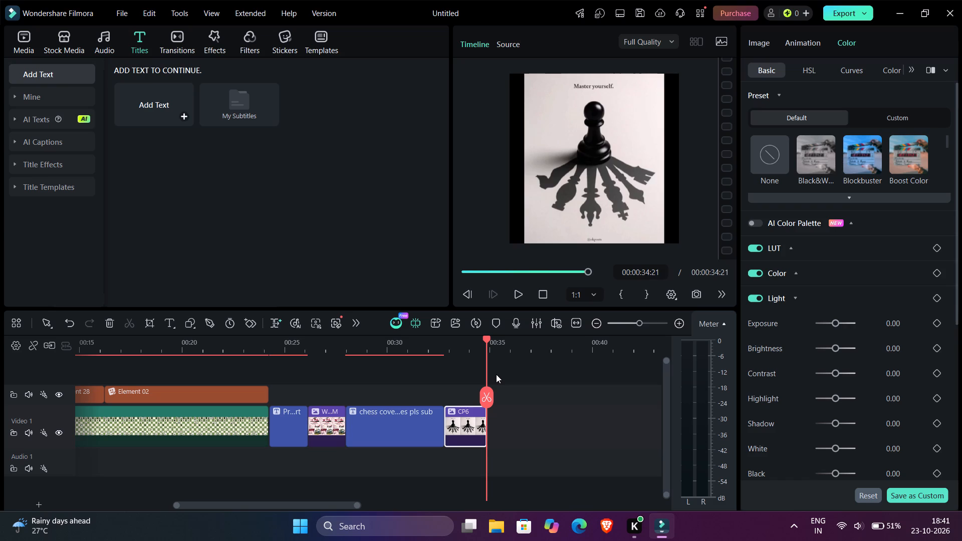
{"action": "scroll", "coordinate": [433, 421], "scroll_direction": "right", "scroll_amount": 10}
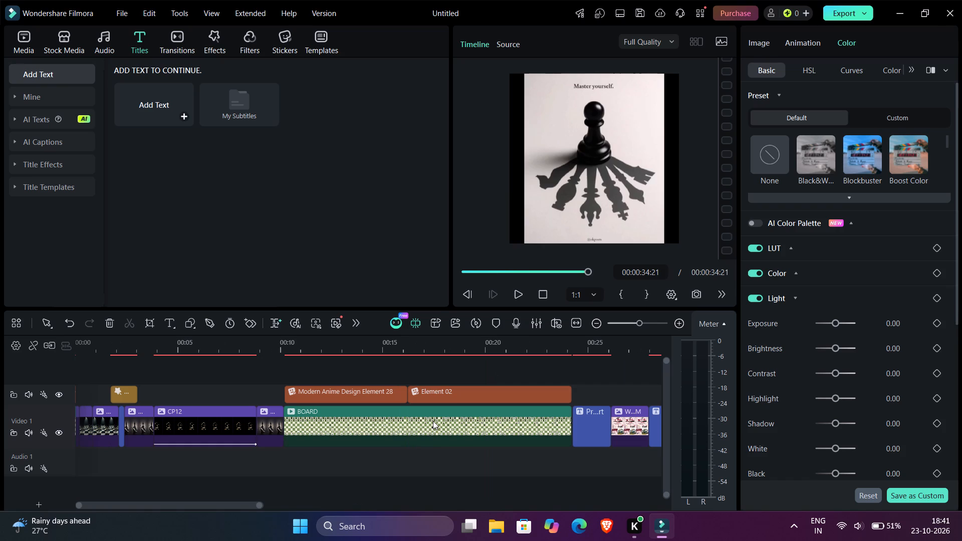
Import CP3.jpg from the Downloads folder into the project media.
{"action": "left_click", "coordinate": [30, 43]}
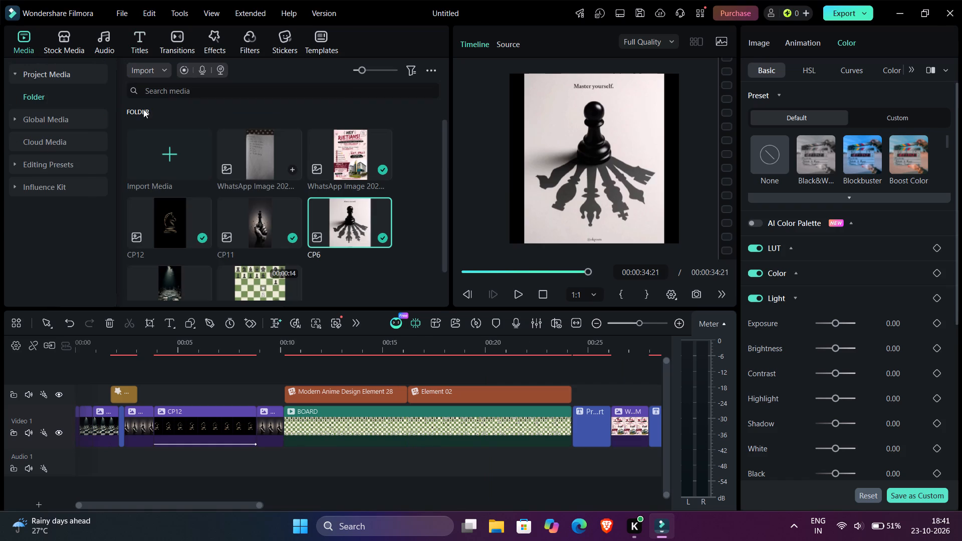
{"action": "left_click", "coordinate": [176, 147]}
{"action": "scroll", "coordinate": [244, 158], "scroll_direction": "down", "scroll_amount": 2}
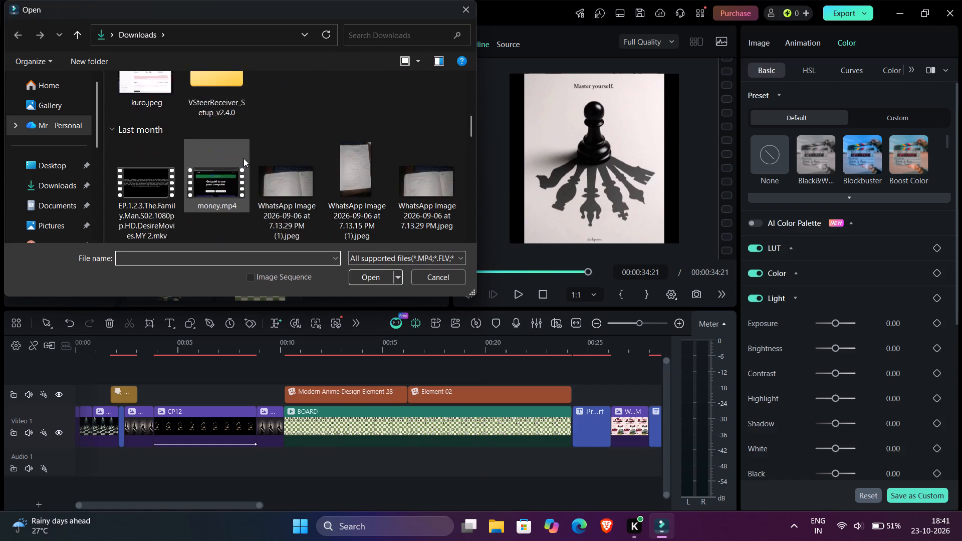
{"action": "scroll", "coordinate": [244, 158], "scroll_direction": "down", "scroll_amount": 2}
{"action": "scroll", "coordinate": [244, 158], "scroll_direction": "up", "scroll_amount": 1}
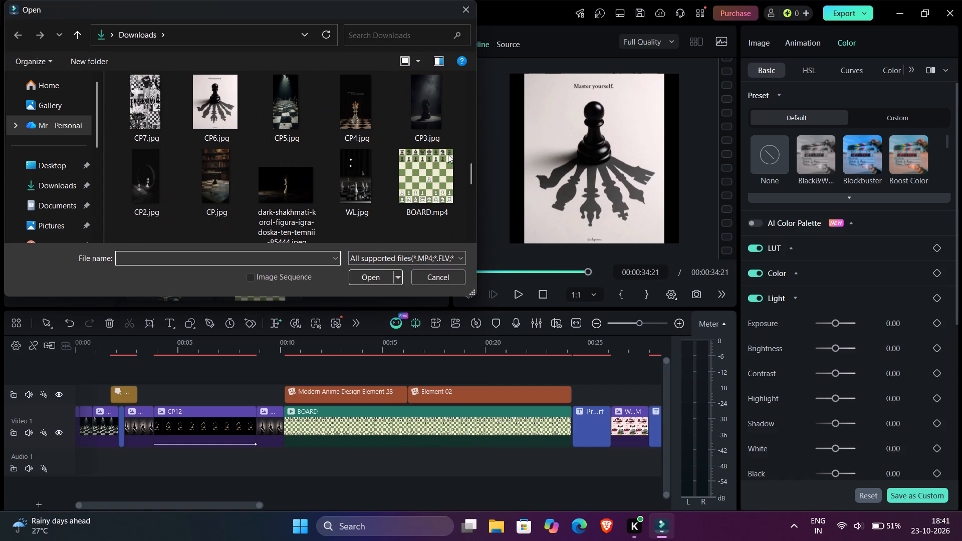
{"action": "double_click", "coordinate": [441, 124]}
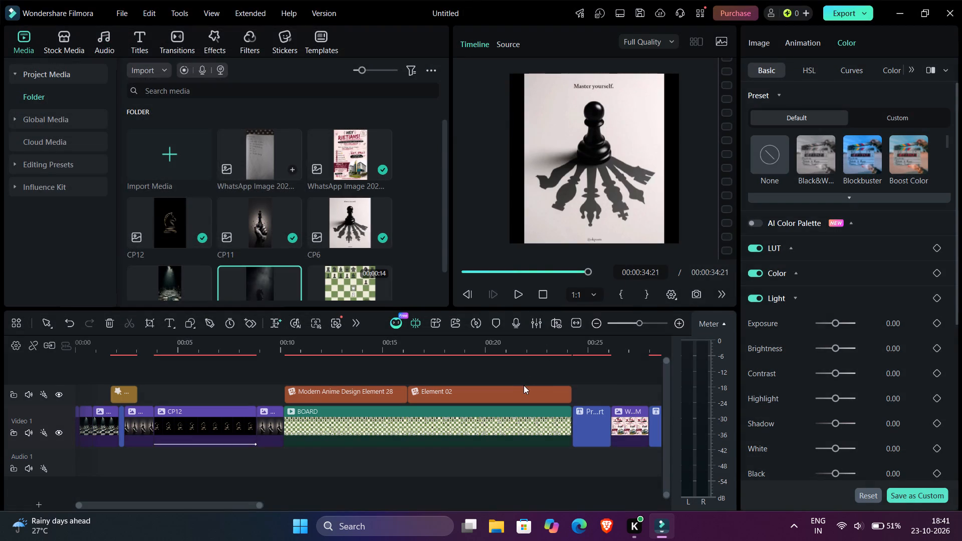
Add the CP3 image to the end of Video 1, directly after CP6.
{"action": "scroll", "coordinate": [258, 273], "scroll_direction": "down", "scroll_amount": 2}
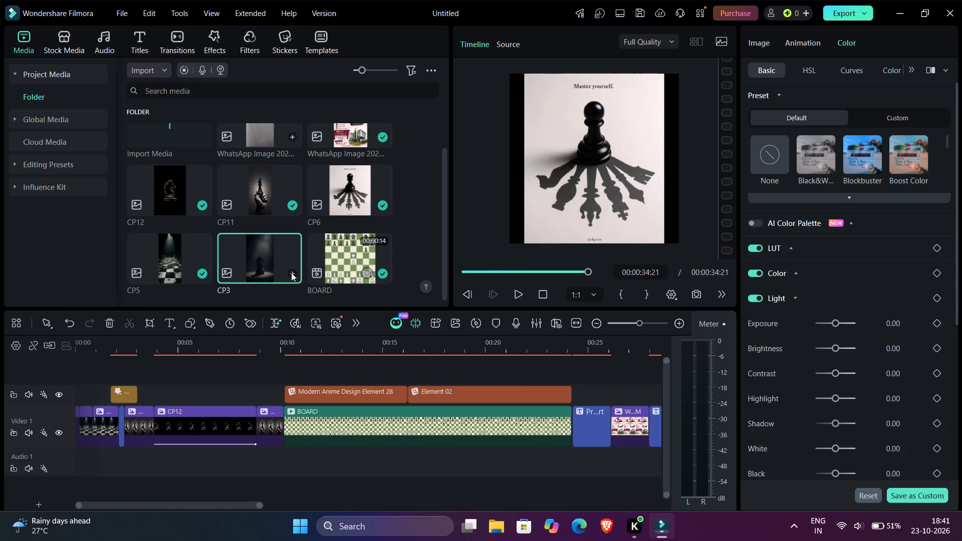
{"action": "left_click", "coordinate": [291, 273]}
{"action": "scroll", "coordinate": [400, 411], "scroll_direction": "left", "scroll_amount": 1}
Trim the end of the CP3 clip back to 00:00:37:08.
{"action": "left_click", "coordinate": [438, 415]}
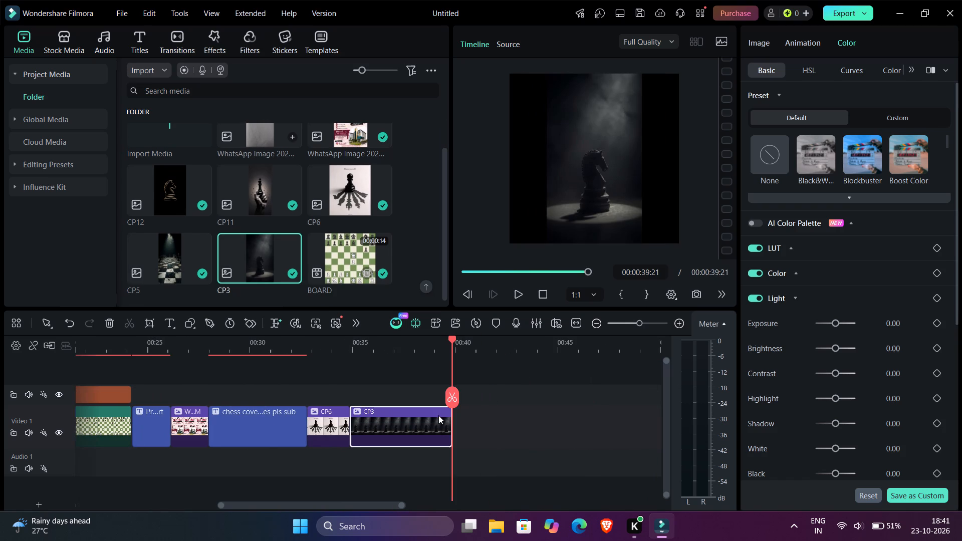
{"action": "left_click_drag", "start_coordinate": [448, 422], "coordinate": [397, 420]}
{"action": "left_click", "coordinate": [397, 420]}
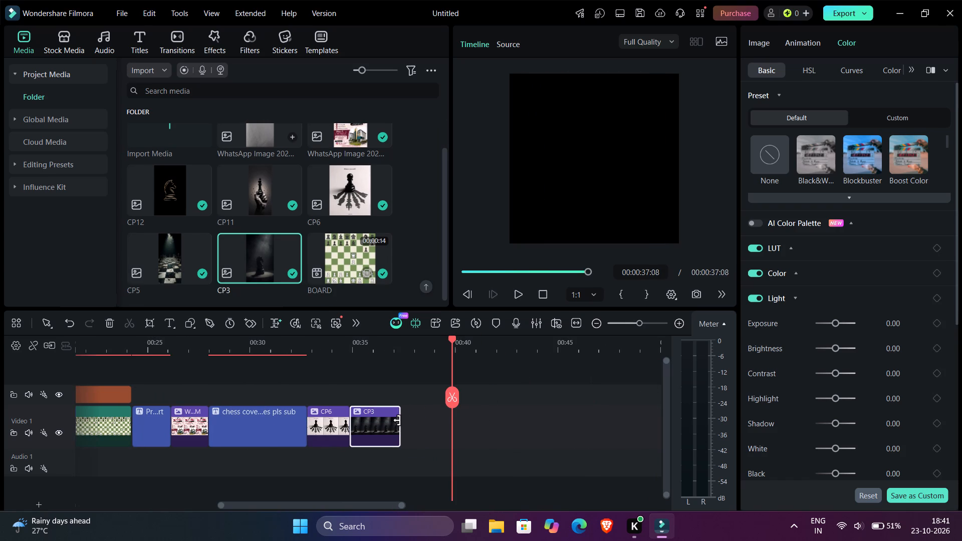
{"action": "left_click_drag", "start_coordinate": [369, 417], "coordinate": [375, 417]}
Browse the stock media, trending video effects and trending transitions for something suitable for the ending.
{"action": "left_click", "coordinate": [61, 34]}
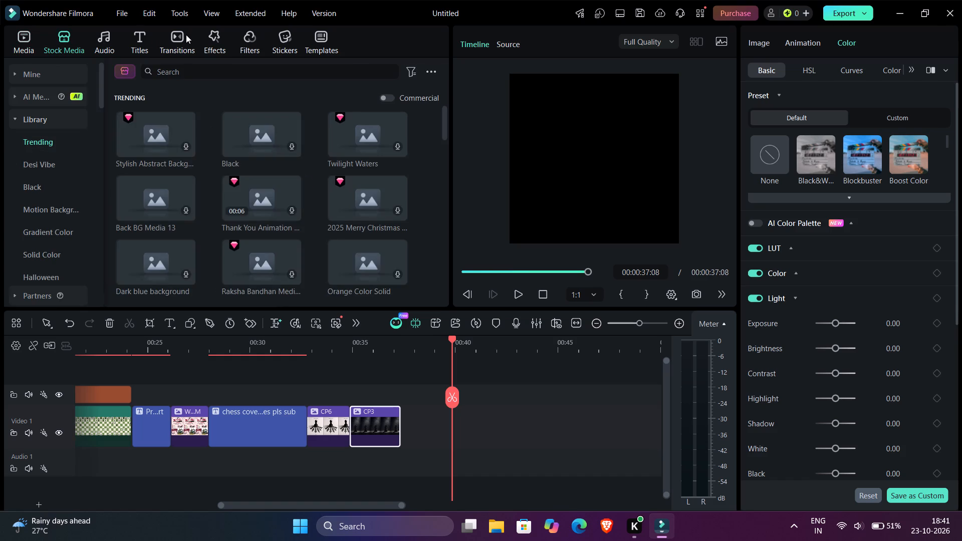
{"action": "double_click", "coordinate": [207, 39]}
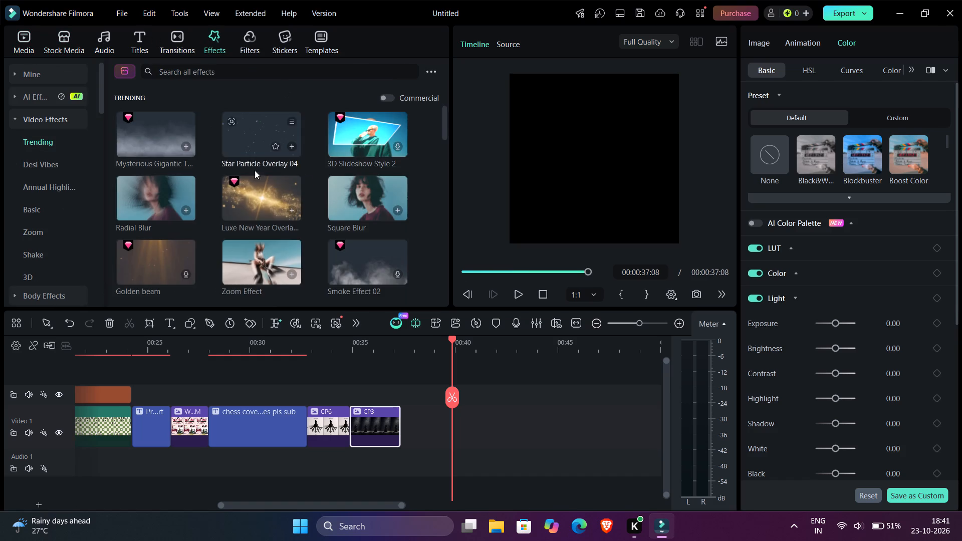
{"action": "scroll", "coordinate": [245, 189], "scroll_direction": "down", "scroll_amount": 3}
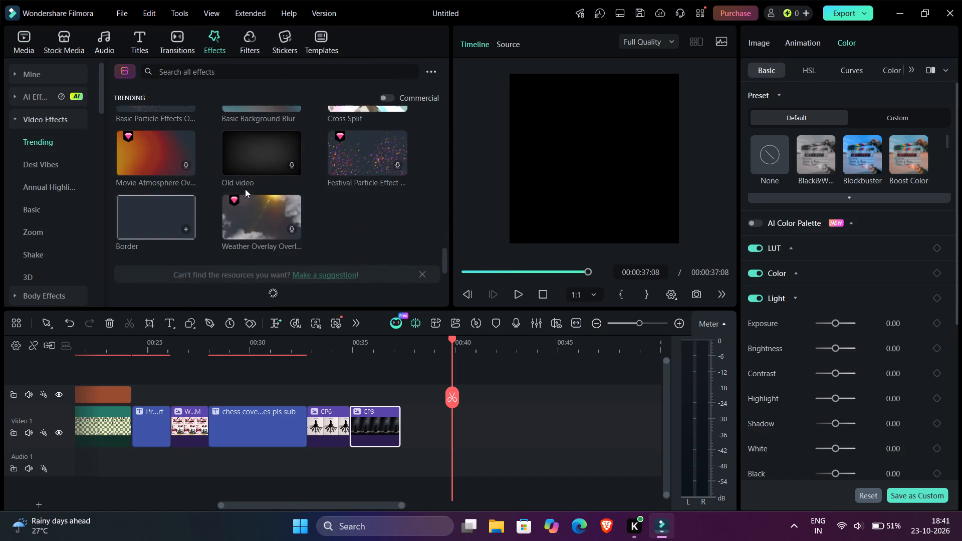
{"action": "scroll", "coordinate": [245, 189], "scroll_direction": "down", "scroll_amount": 1}
{"action": "left_click", "coordinate": [170, 38]}
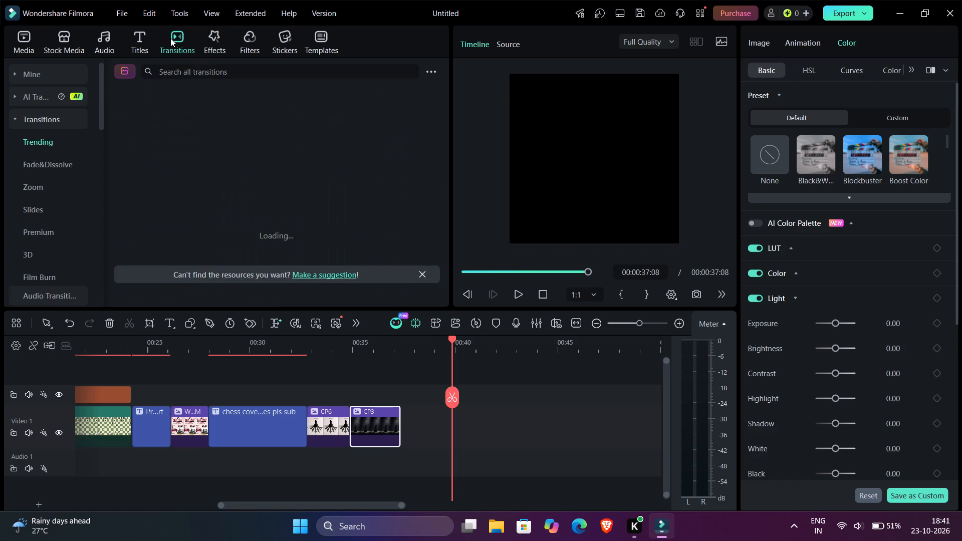
{"action": "scroll", "coordinate": [233, 165], "scroll_direction": "down", "scroll_amount": 3}
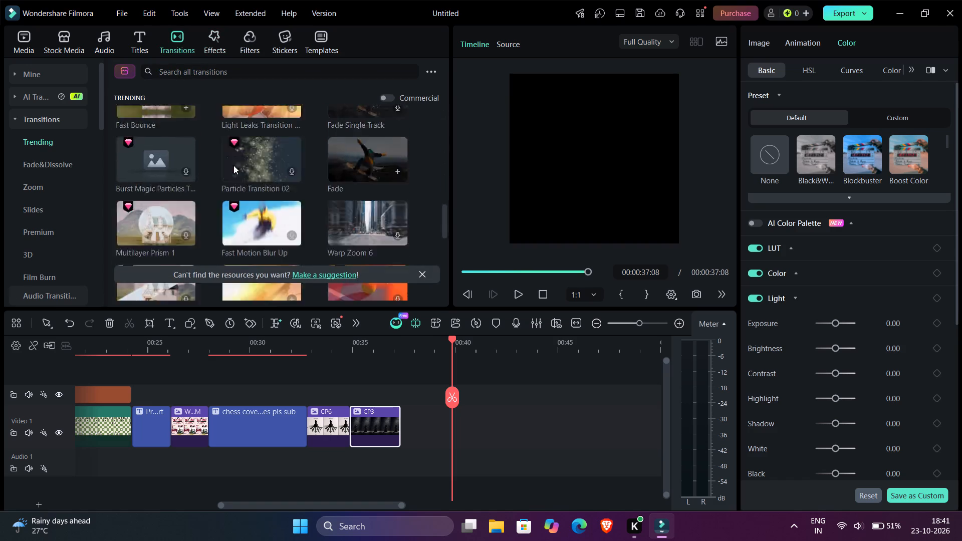
{"action": "scroll", "coordinate": [233, 165], "scroll_direction": "down", "scroll_amount": 4}
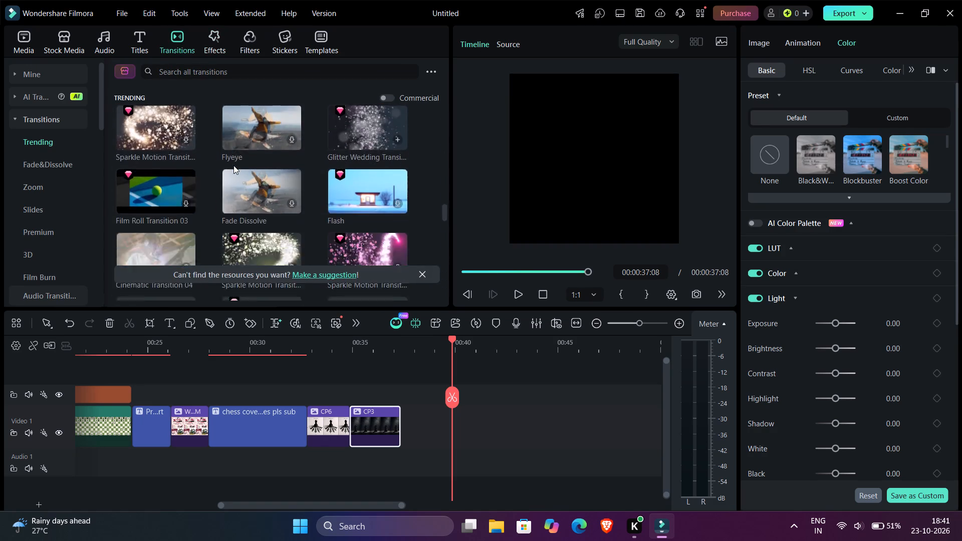
{"action": "scroll", "coordinate": [233, 165], "scroll_direction": "down", "scroll_amount": 5}
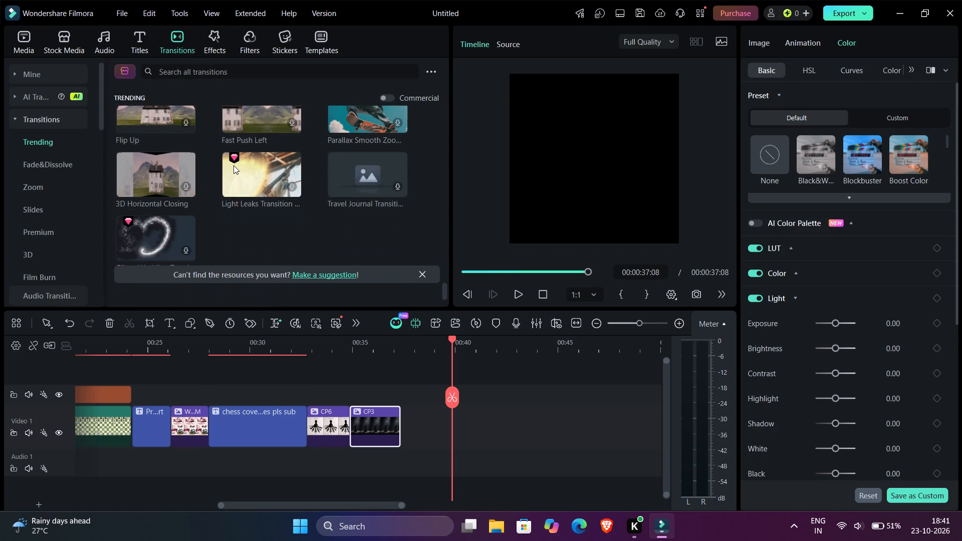
{"action": "scroll", "coordinate": [150, 155], "scroll_direction": "down", "scroll_amount": 10}
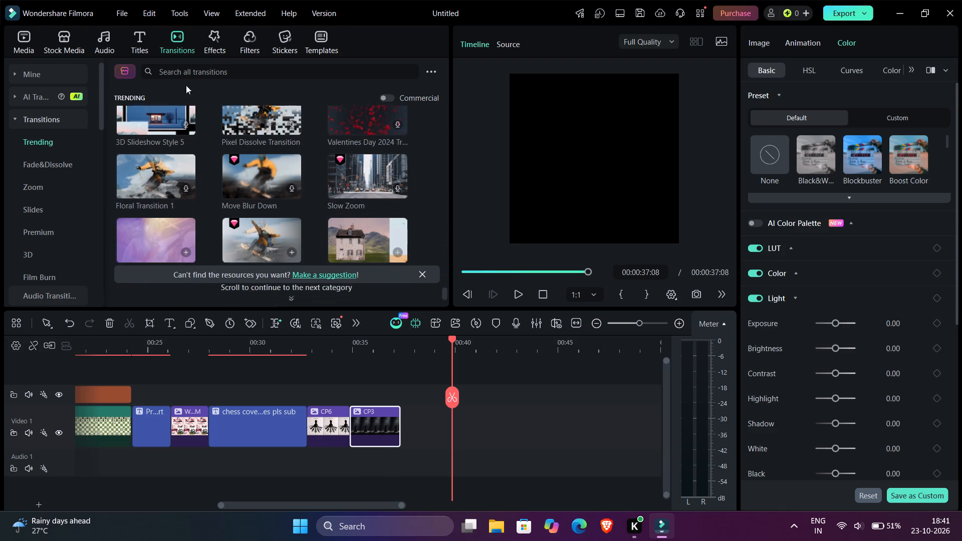
Look through the Trending and Desi Vibe stickers for one suited to the closing image.
{"action": "left_click", "coordinate": [289, 40]}
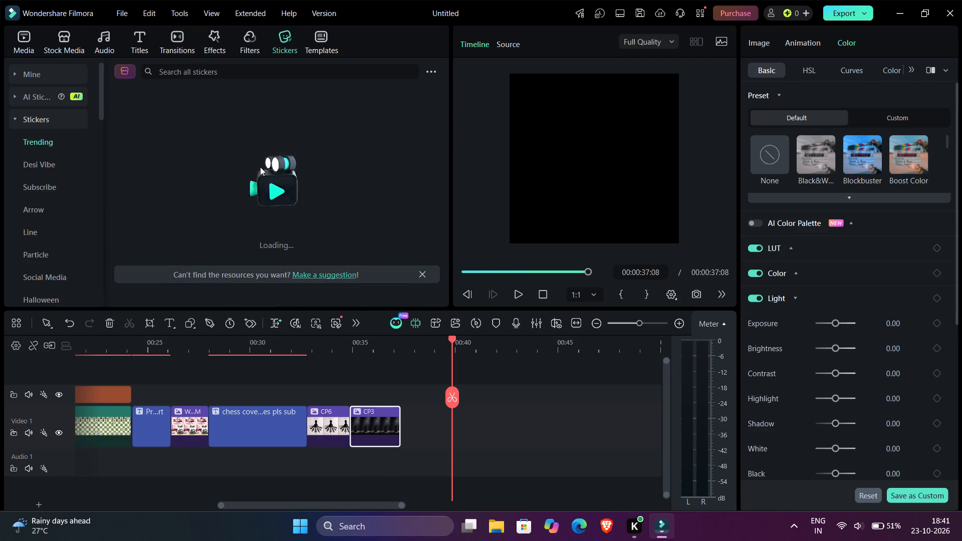
{"action": "scroll", "coordinate": [260, 167], "scroll_direction": "down", "scroll_amount": 8}
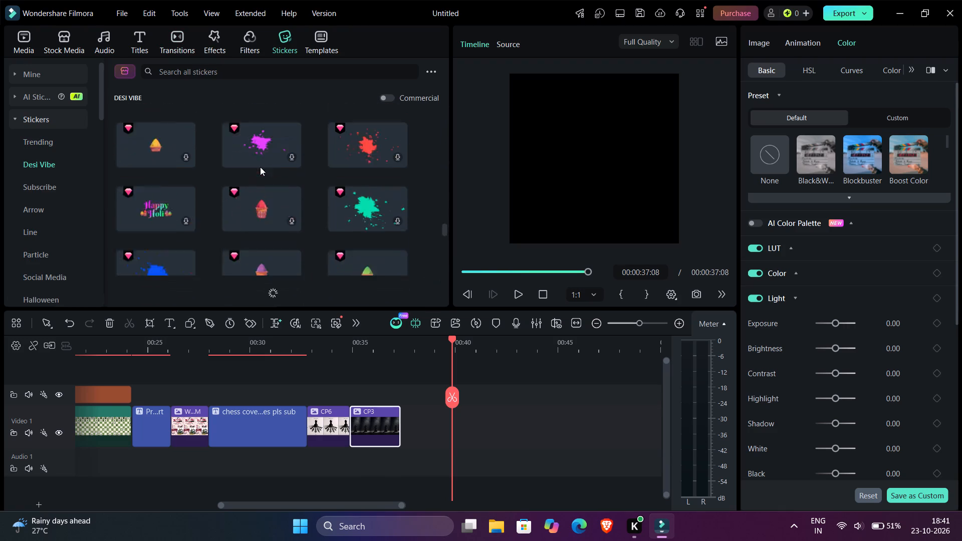
{"action": "scroll", "coordinate": [260, 167], "scroll_direction": "down", "scroll_amount": 7}
{"action": "scroll", "coordinate": [260, 167], "scroll_direction": "up", "scroll_amount": 20}
{"action": "scroll", "coordinate": [260, 167], "scroll_direction": "up", "scroll_amount": 20}
{"action": "scroll", "coordinate": [260, 167], "scroll_direction": "up", "scroll_amount": 13}
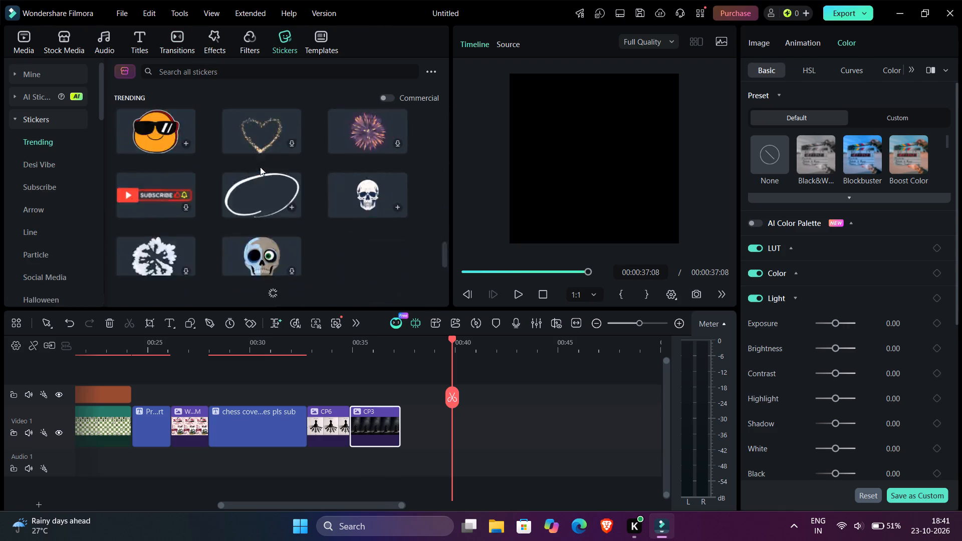
{"action": "scroll", "coordinate": [260, 167], "scroll_direction": "up", "scroll_amount": 8}
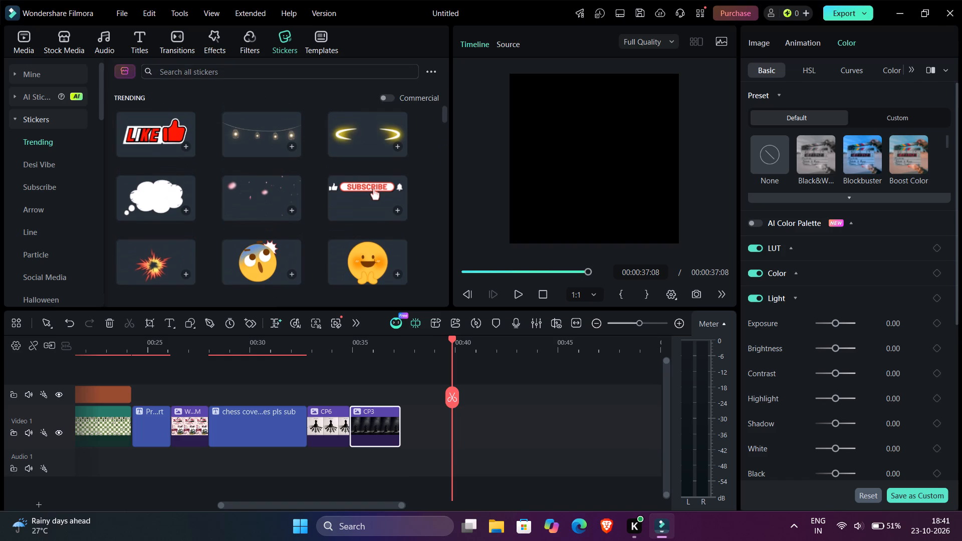
Search the sticker library for "timer countdown".
{"action": "left_click", "coordinate": [255, 69]}
{"action": "key", "text": "Page_Down"}
{"action": "key", "text": "Down"}
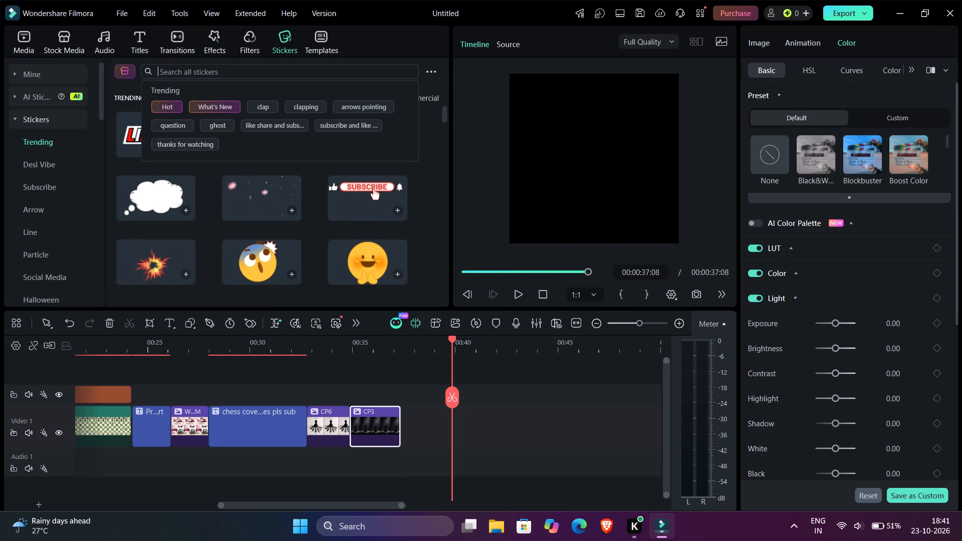
{"action": "key", "text": "Page_Down"}
{"action": "key", "text": "3"}
{"action": "key", "text": "BackSpace"}
{"action": "key", "text": "BackSpace"}
{"action": "type", "text": "timer"}
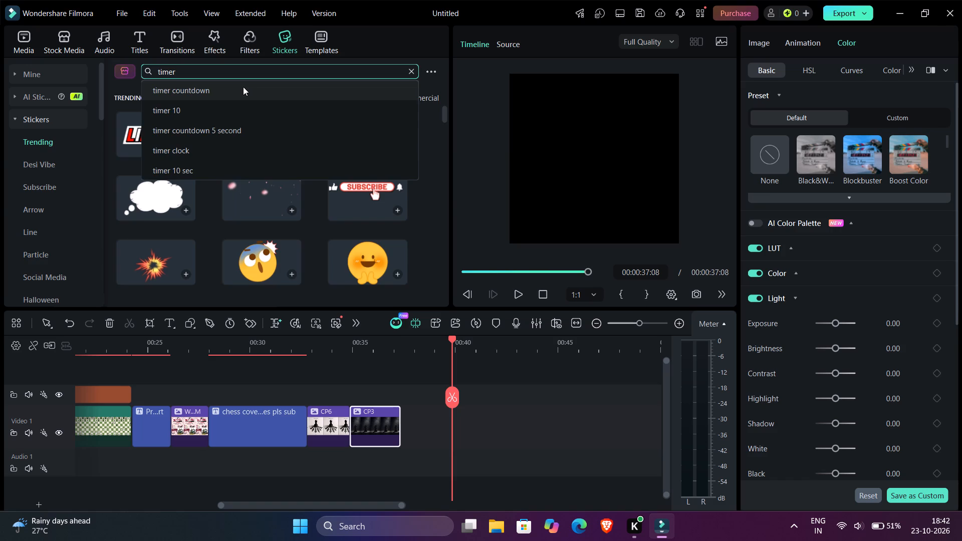
{"action": "left_click", "coordinate": [243, 87]}
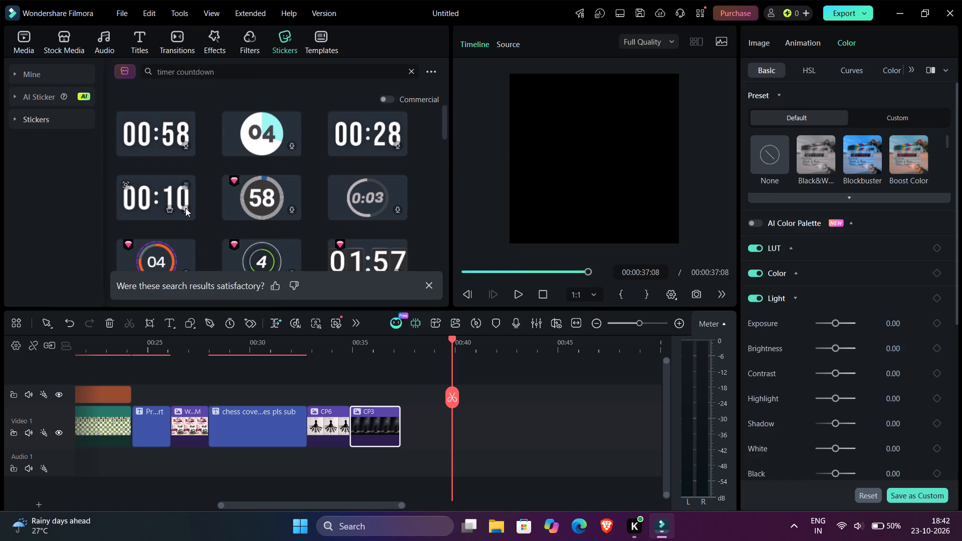
Look through the "timer countdown" sticker results for a countdown that suits the closing image.
{"action": "scroll", "coordinate": [226, 226], "scroll_direction": "down", "scroll_amount": 1}
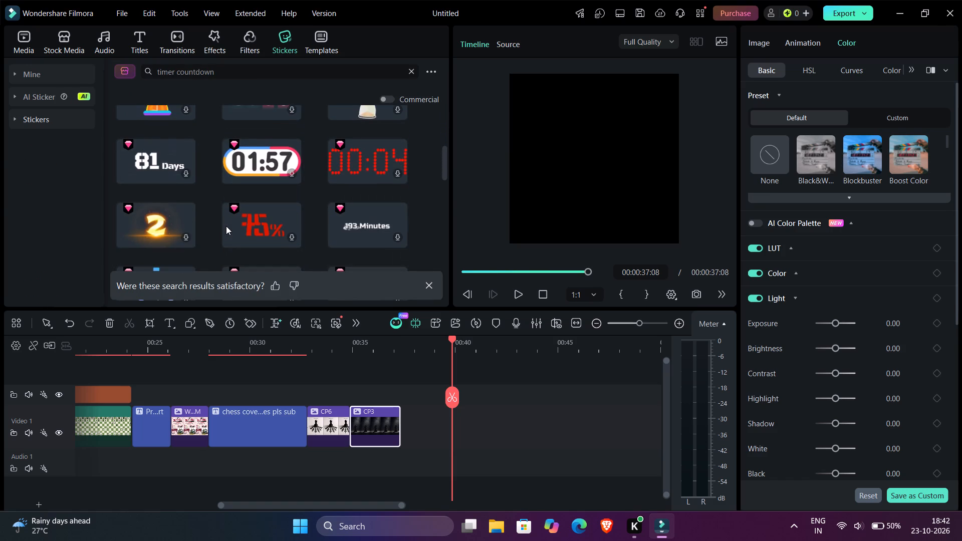
{"action": "scroll", "coordinate": [226, 226], "scroll_direction": "down", "scroll_amount": 3}
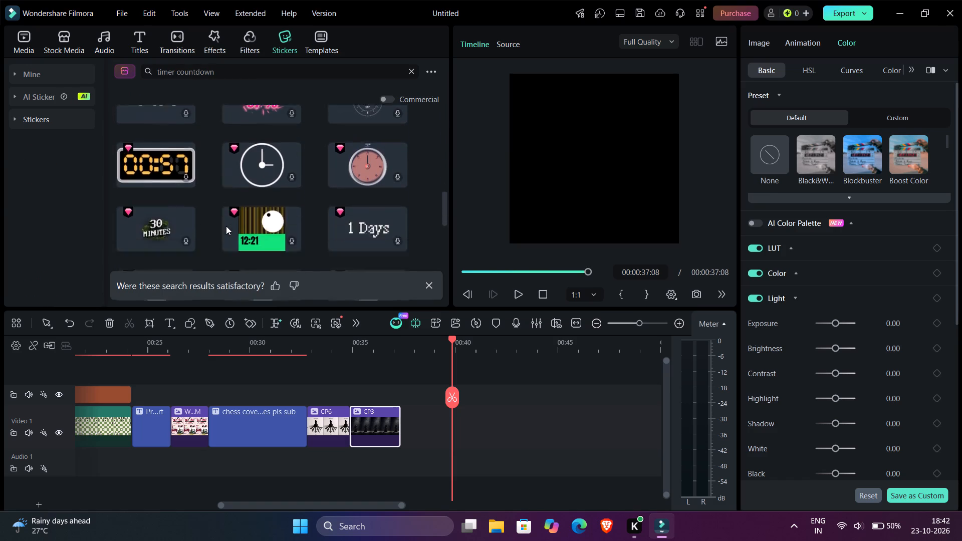
{"action": "scroll", "coordinate": [226, 226], "scroll_direction": "down", "scroll_amount": 2}
{"action": "scroll", "coordinate": [226, 226], "scroll_direction": "up", "scroll_amount": 2}
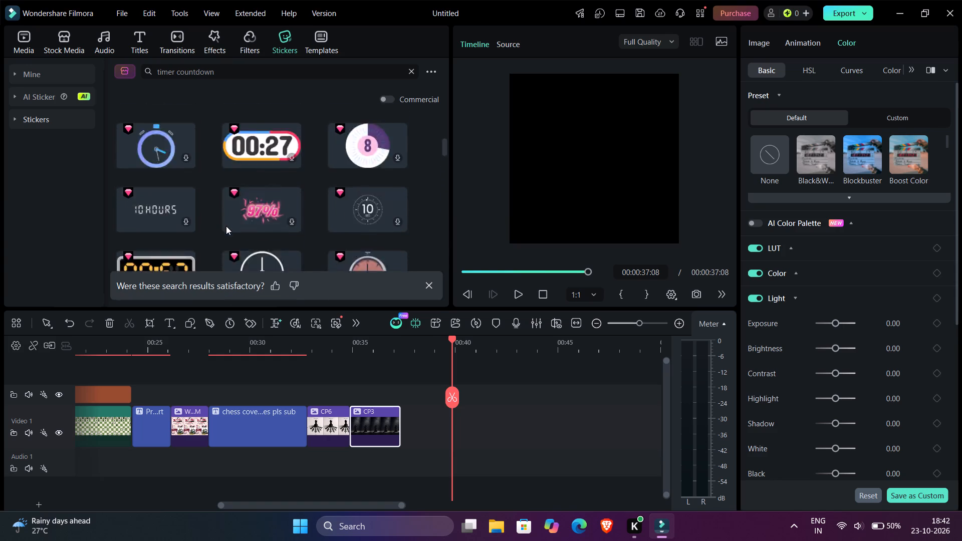
{"action": "scroll", "coordinate": [226, 226], "scroll_direction": "up", "scroll_amount": 1}
{"action": "left_click", "coordinate": [199, 224]}
{"action": "scroll", "coordinate": [199, 224], "scroll_direction": "up", "scroll_amount": 1}
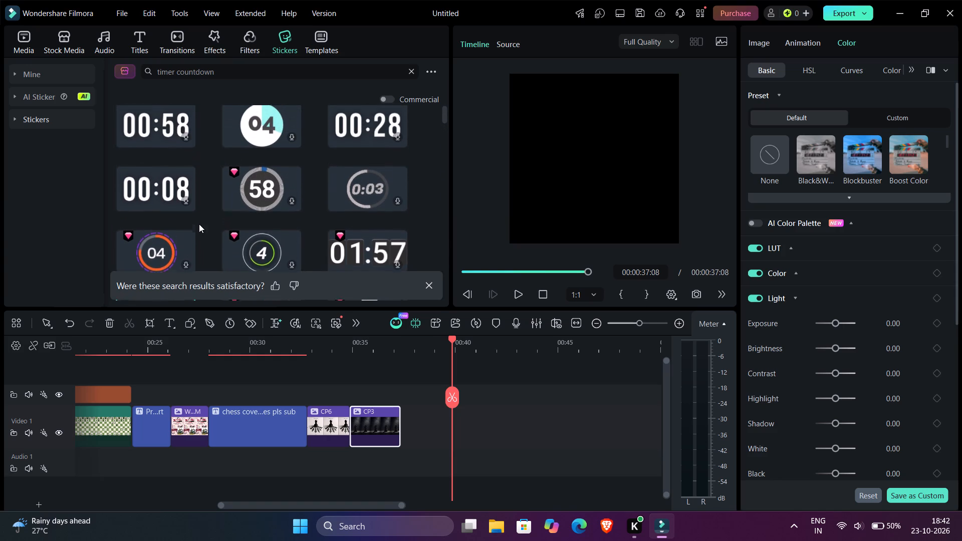
Download the 10-second digital countdown sticker, add it to the timeline, and move it to the track above CP3, aligned with CP3's start.
{"action": "left_click", "coordinate": [185, 209]}
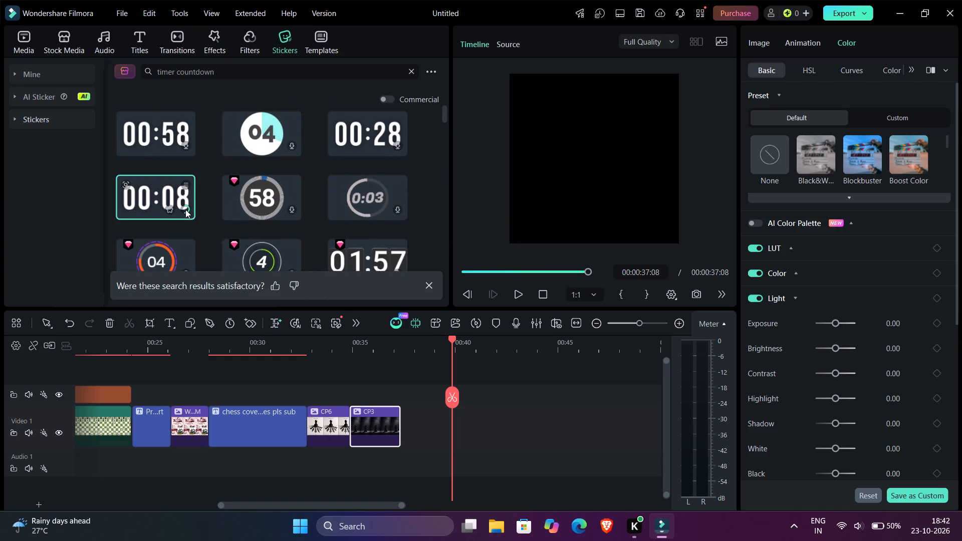
{"action": "left_click", "coordinate": [185, 208]}
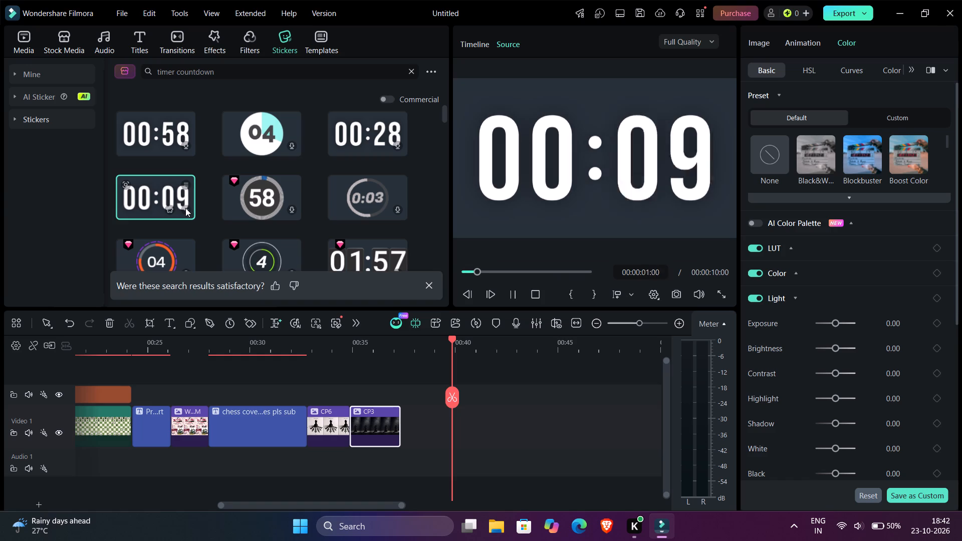
{"action": "left_click_drag", "start_coordinate": [527, 438], "coordinate": [525, 413]}
{"action": "scroll", "coordinate": [435, 442], "scroll_direction": "up", "scroll_amount": 1}
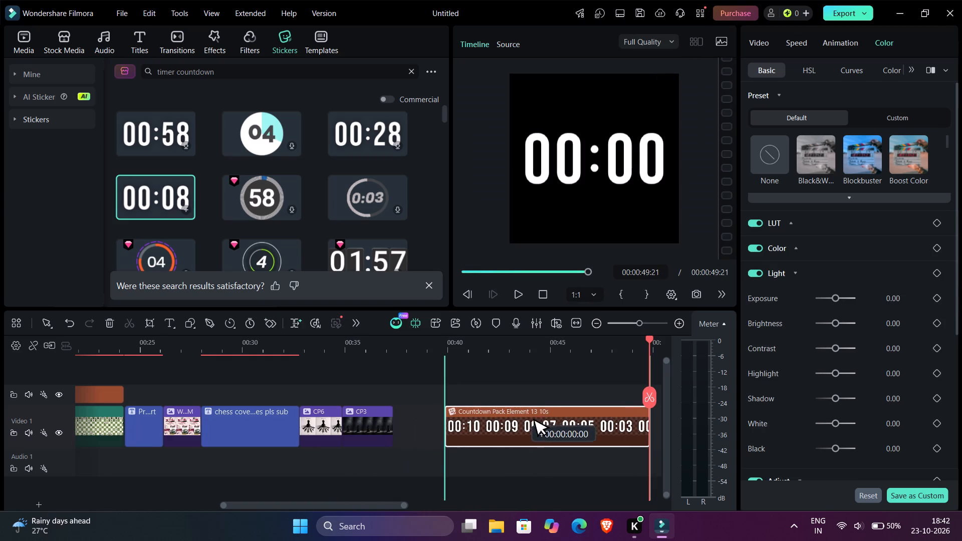
{"action": "scroll", "coordinate": [525, 413], "scroll_direction": "up", "scroll_amount": 1}
{"action": "left_click_drag", "start_coordinate": [525, 413], "coordinate": [441, 406]}
{"action": "scroll", "coordinate": [462, 440], "scroll_direction": "down", "scroll_amount": 1}
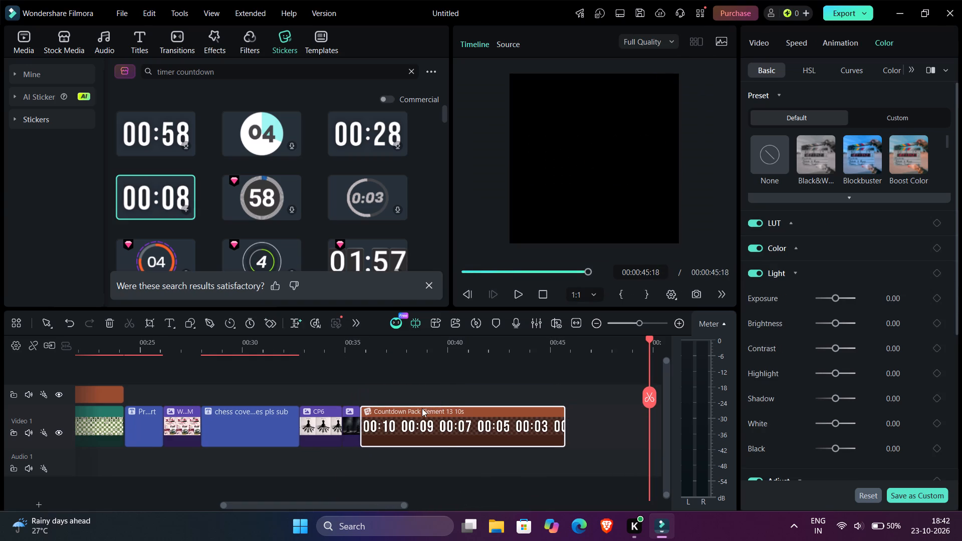
{"action": "left_click_drag", "start_coordinate": [419, 414], "coordinate": [399, 390]}
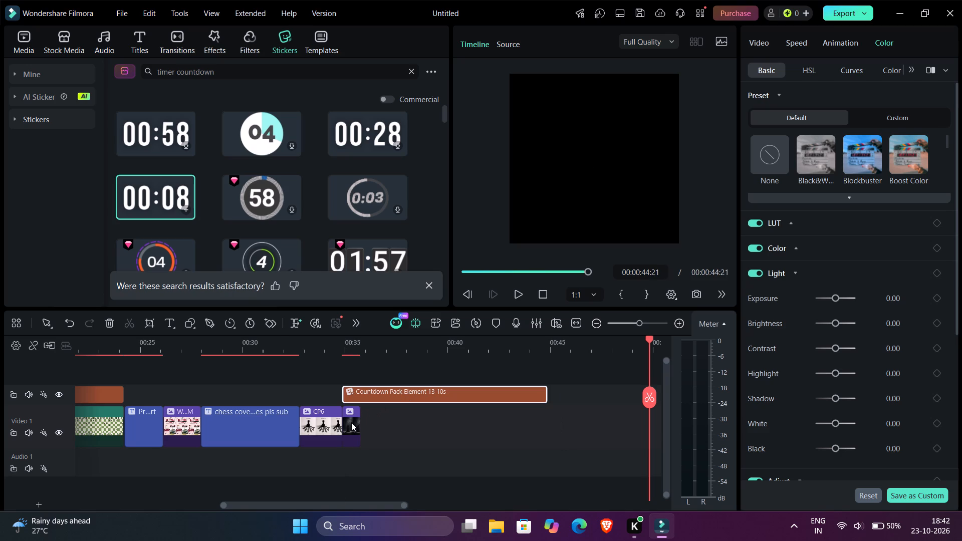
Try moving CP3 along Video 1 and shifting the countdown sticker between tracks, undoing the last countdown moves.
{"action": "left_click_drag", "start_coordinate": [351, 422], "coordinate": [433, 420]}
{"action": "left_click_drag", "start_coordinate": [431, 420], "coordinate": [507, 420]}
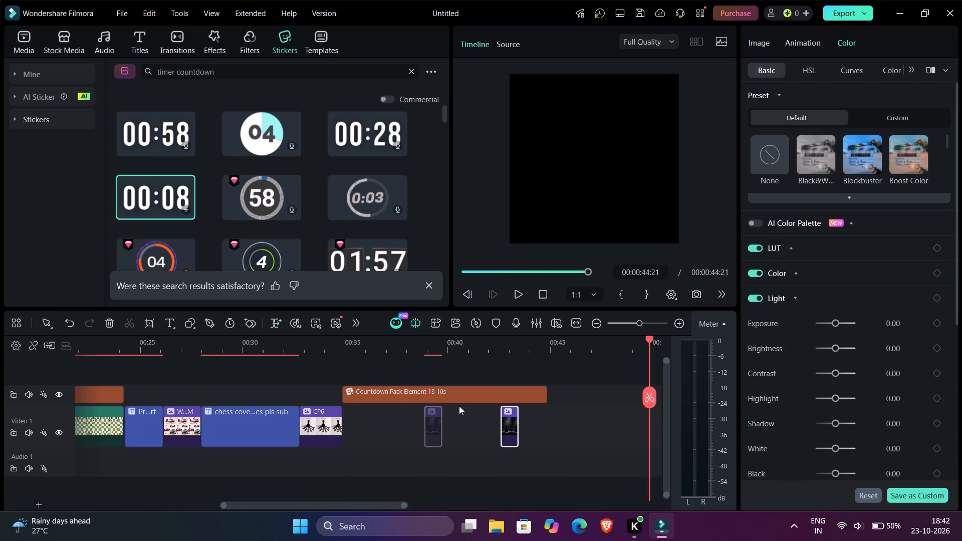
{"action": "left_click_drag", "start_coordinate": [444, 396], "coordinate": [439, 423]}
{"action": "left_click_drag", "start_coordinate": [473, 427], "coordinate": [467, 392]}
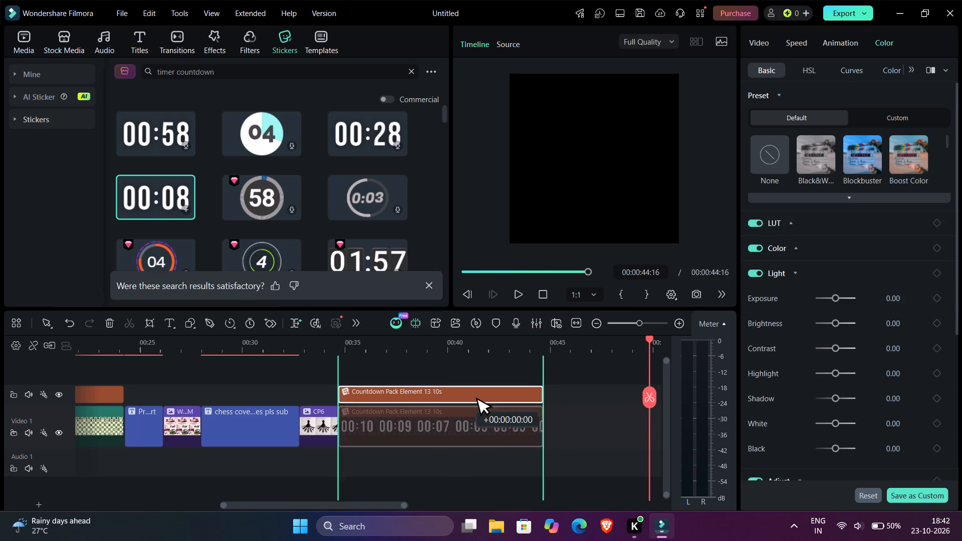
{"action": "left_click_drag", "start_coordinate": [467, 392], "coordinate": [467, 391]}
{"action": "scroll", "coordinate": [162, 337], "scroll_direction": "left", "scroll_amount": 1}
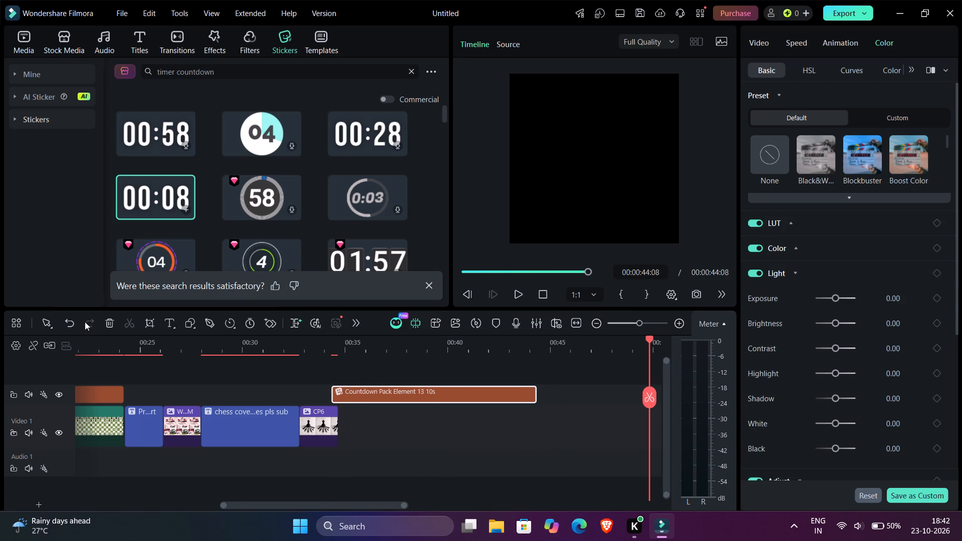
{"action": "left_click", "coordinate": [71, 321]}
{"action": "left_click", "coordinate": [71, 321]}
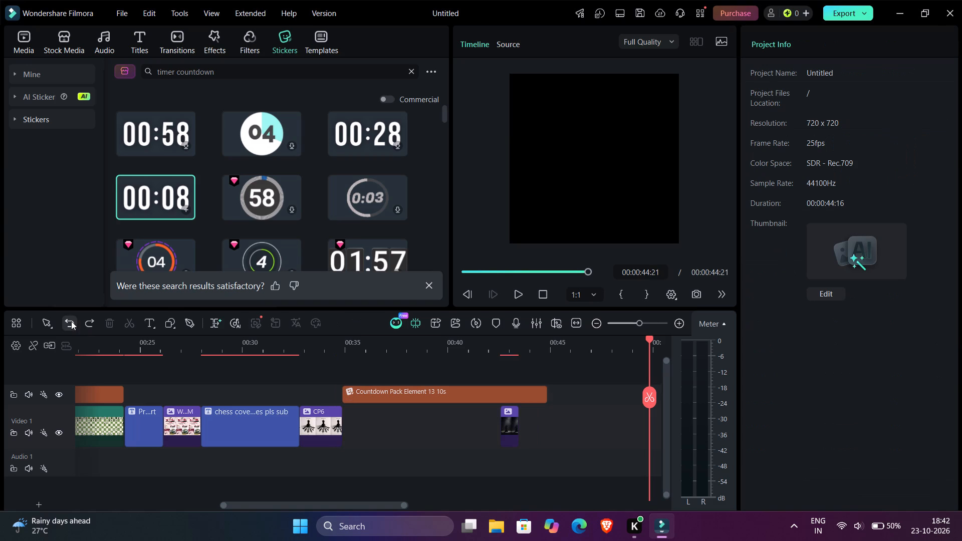
Move CP3 further along Video 1 to end at 00:00:47:02, and place the countdown sticker on Video 1 directly after CP6.
{"action": "left_click", "coordinate": [505, 417]}
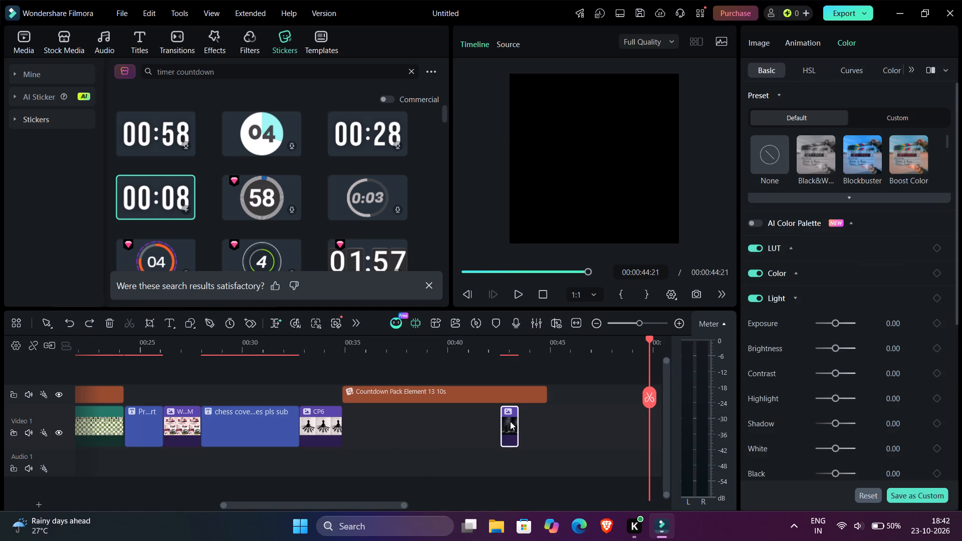
{"action": "left_click_drag", "start_coordinate": [510, 421], "coordinate": [584, 421]}
{"action": "left_click_drag", "start_coordinate": [493, 391], "coordinate": [490, 418]}
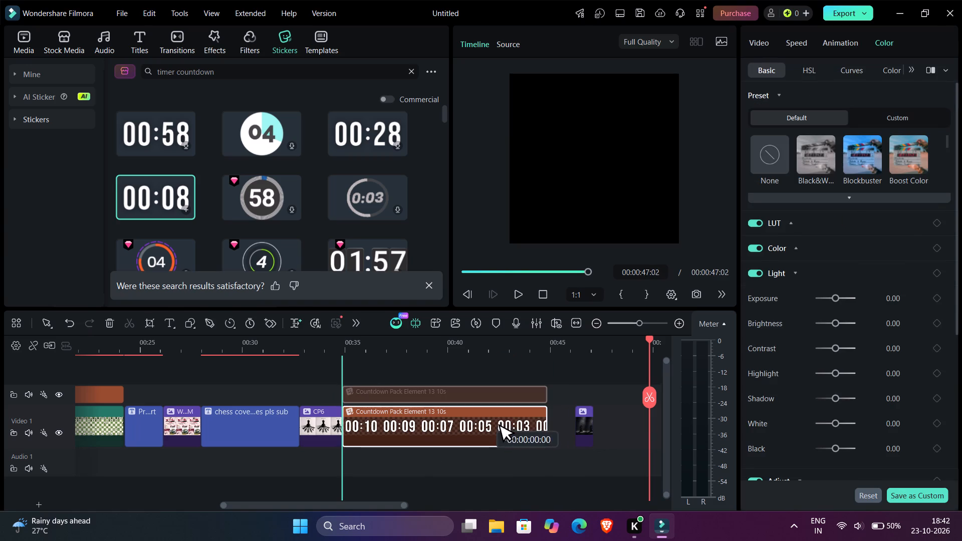
{"action": "left_click_drag", "start_coordinate": [490, 418], "coordinate": [490, 417]}
Scrub and play the countdown sticker from its start at about 00:00:34:21 to check how it looks.
{"action": "left_click_drag", "start_coordinate": [645, 394], "coordinate": [433, 380]}
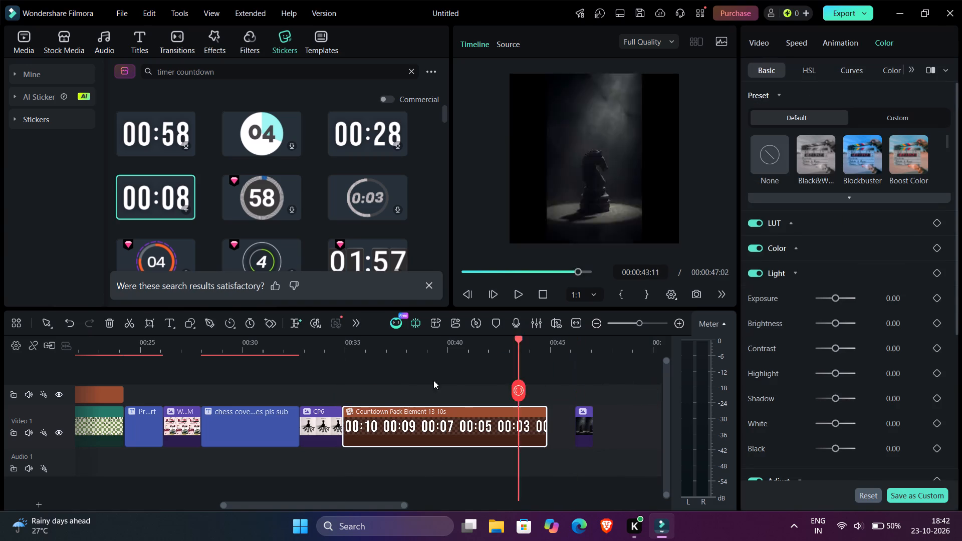
{"action": "left_click_drag", "start_coordinate": [433, 380], "coordinate": [373, 373]}
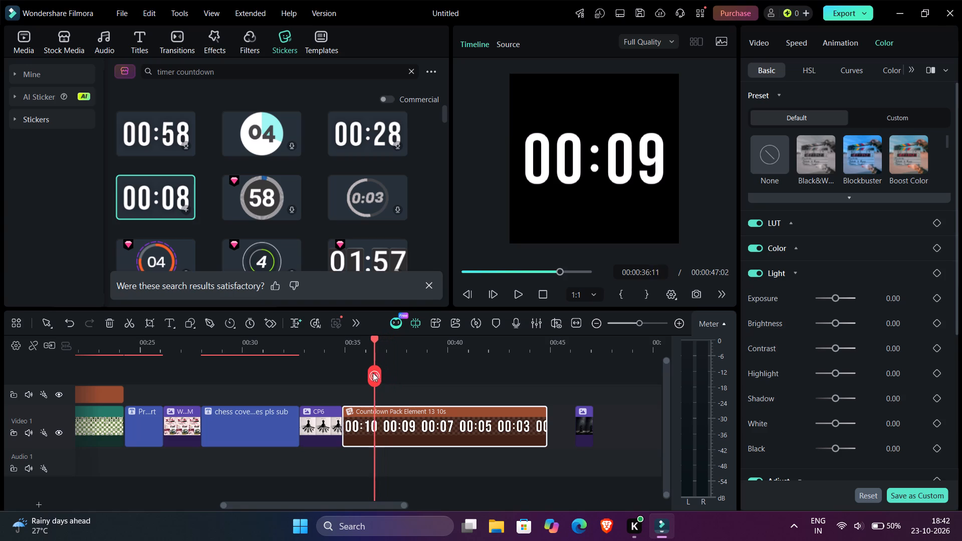
{"action": "left_click_drag", "start_coordinate": [373, 373], "coordinate": [363, 371]}
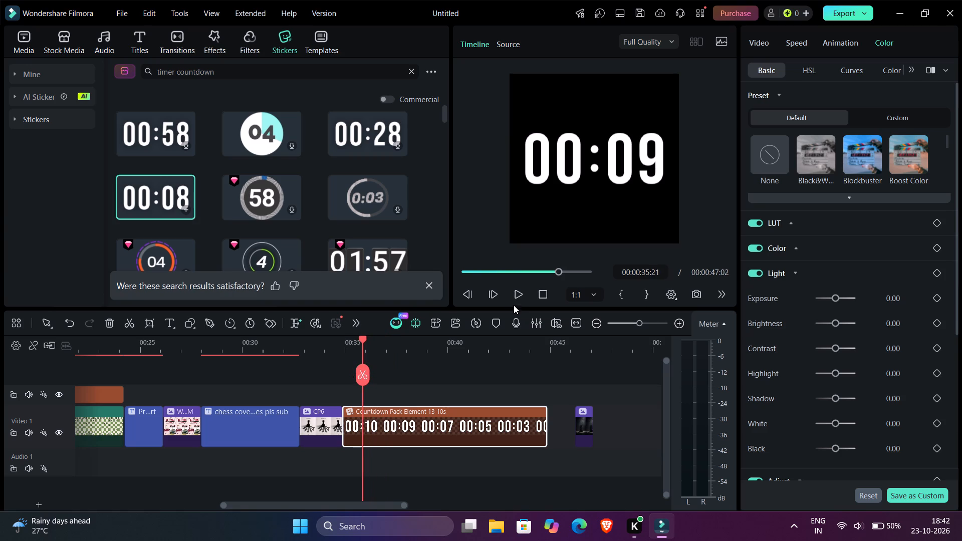
{"action": "left_click_drag", "start_coordinate": [363, 371], "coordinate": [348, 371]}
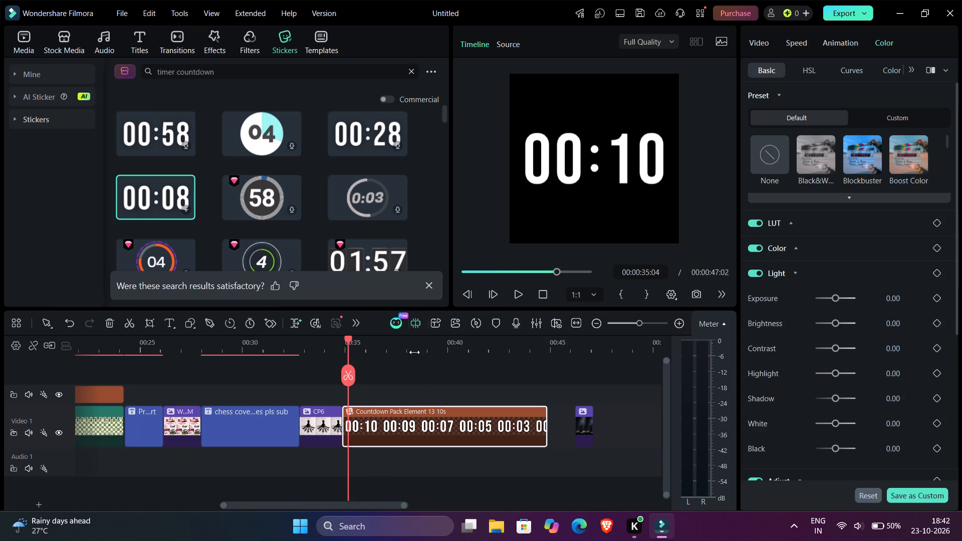
{"action": "left_click_drag", "start_coordinate": [348, 375], "coordinate": [340, 372]}
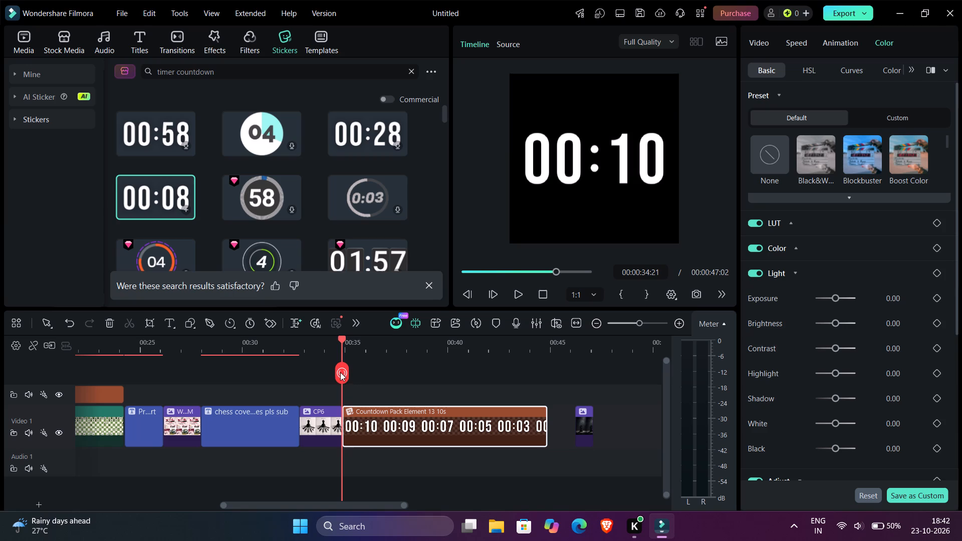
{"action": "left_click_drag", "start_coordinate": [340, 372], "coordinate": [343, 373]}
{"action": "left_click", "coordinate": [516, 298]}
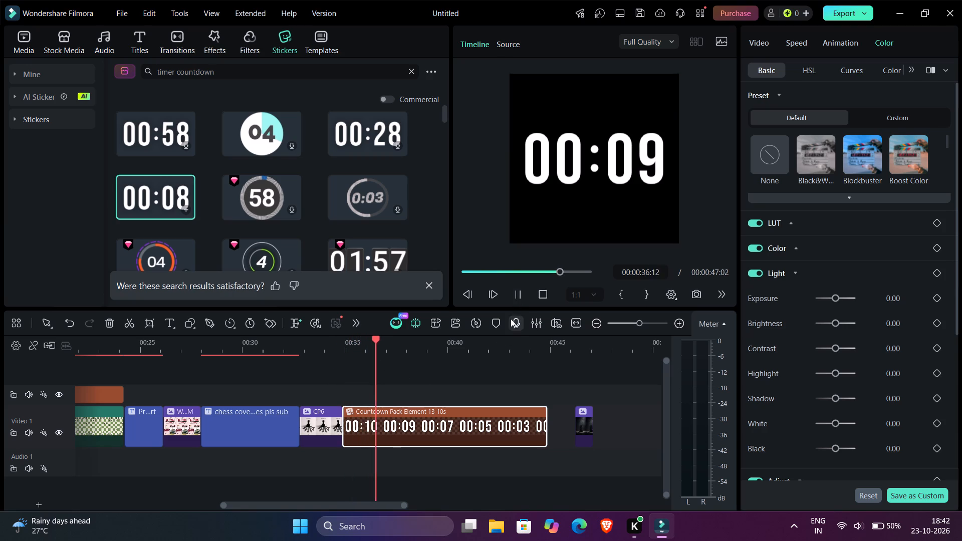
{"action": "left_click_drag", "start_coordinate": [392, 344], "coordinate": [347, 360]}
{"action": "left_click", "coordinate": [514, 292]}
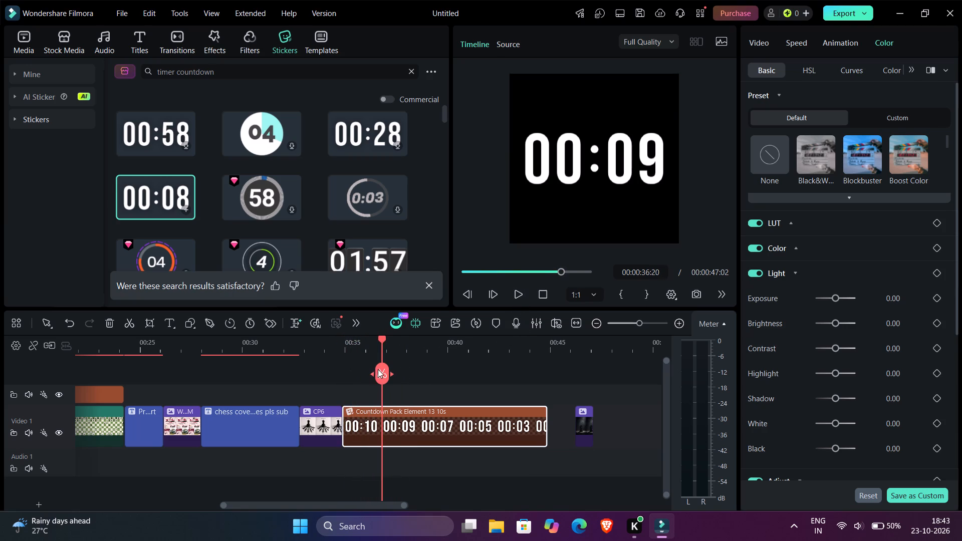
{"action": "left_click_drag", "start_coordinate": [378, 370], "coordinate": [369, 368]}
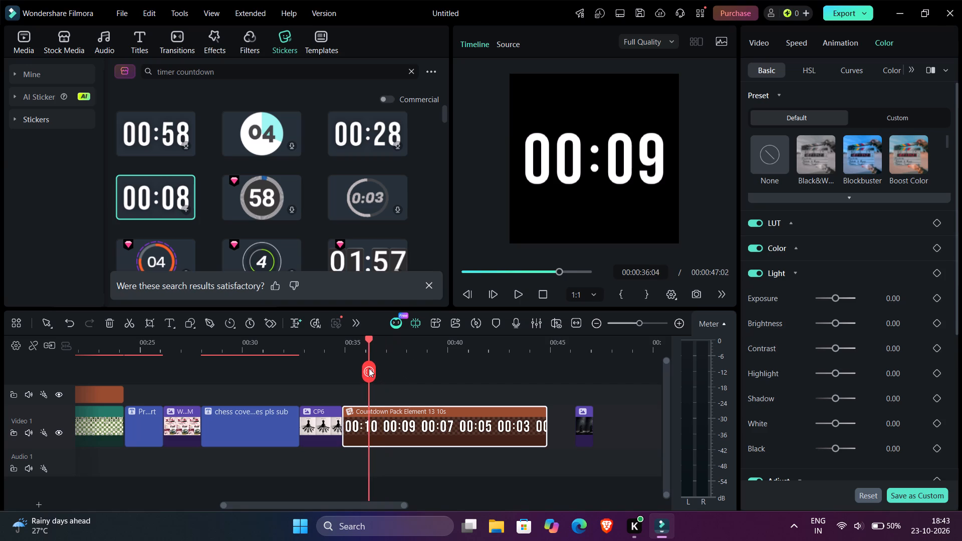
{"action": "left_click_drag", "start_coordinate": [369, 368], "coordinate": [368, 369]}
Look through more countdown stickers, and search the effects library for "timer" to find an alternative.
{"action": "scroll", "coordinate": [379, 171], "scroll_direction": "up", "scroll_amount": 2}
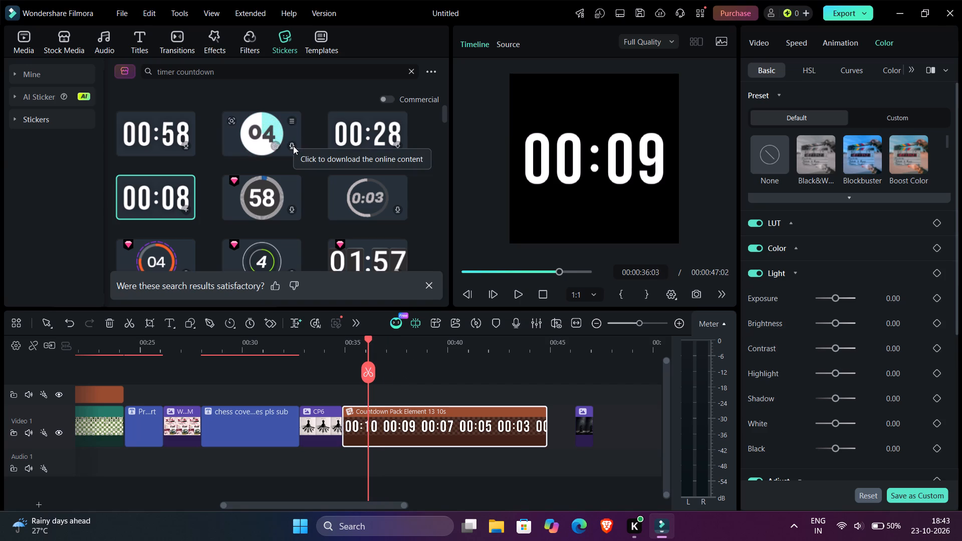
{"action": "scroll", "coordinate": [293, 146], "scroll_direction": "down", "scroll_amount": 2}
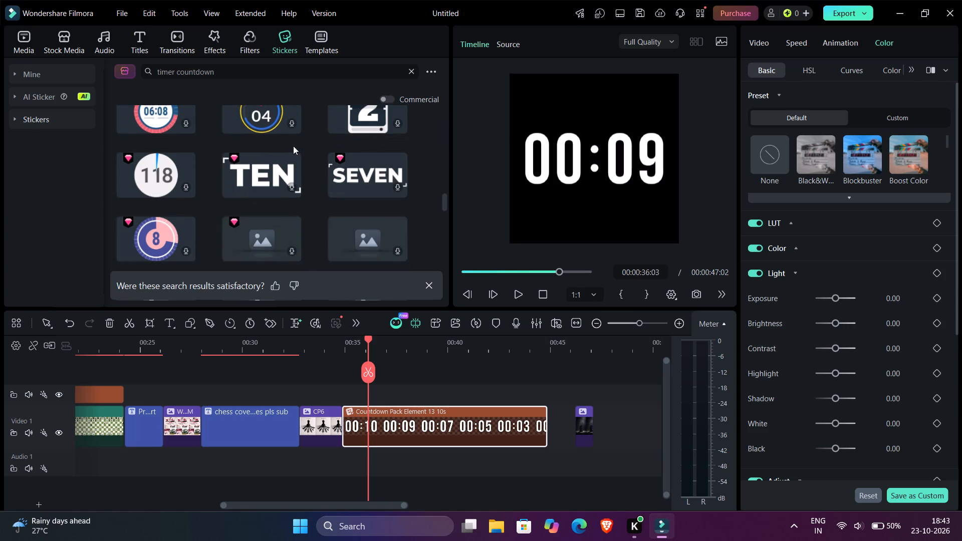
{"action": "scroll", "coordinate": [279, 54], "scroll_direction": "left", "scroll_amount": 1}
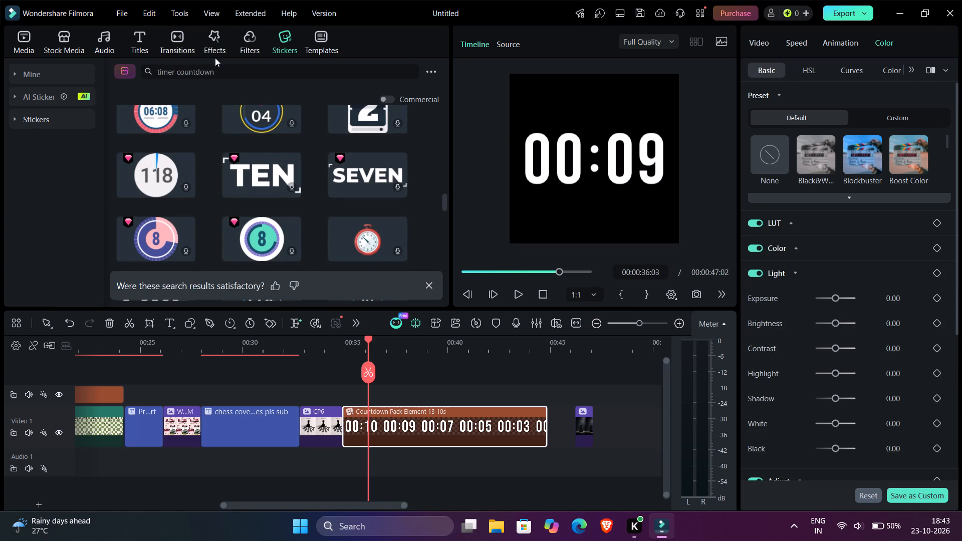
{"action": "scroll", "coordinate": [215, 58], "scroll_direction": "left", "scroll_amount": 1}
{"action": "left_click", "coordinate": [215, 57]}
{"action": "scroll", "coordinate": [225, 57], "scroll_direction": "right", "scroll_amount": 1}
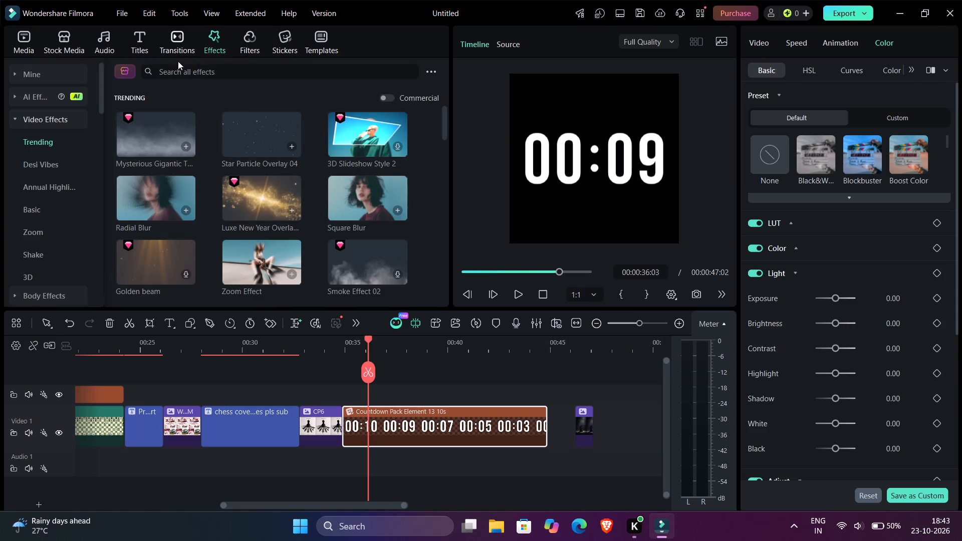
{"action": "left_click", "coordinate": [184, 69]}
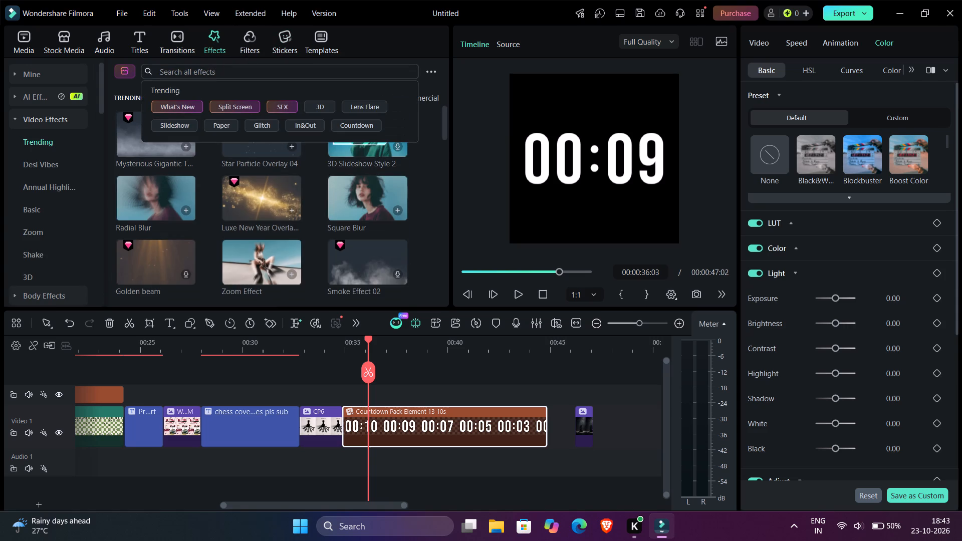
{"action": "type", "text": "ti"}
{"action": "key", "text": "m"}
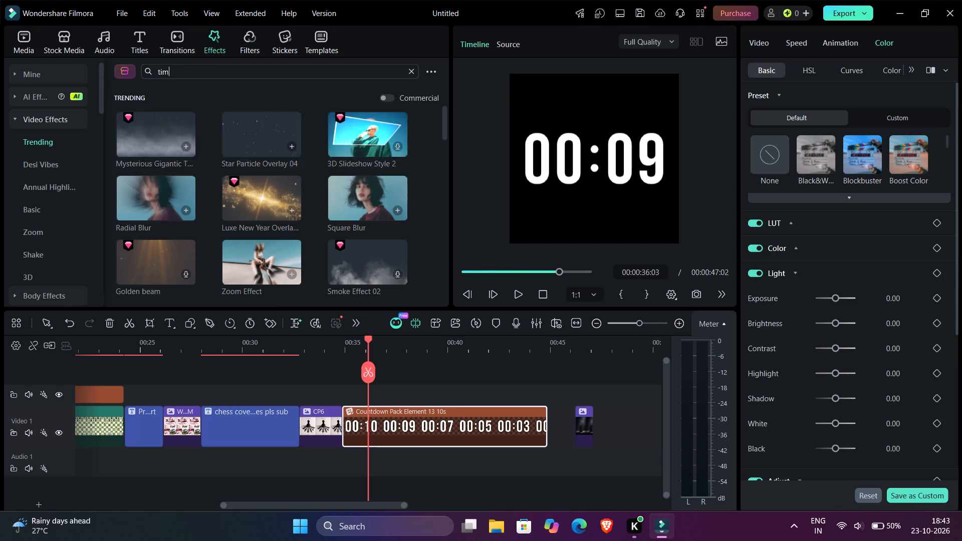
{"action": "type", "text": "er"}
{"action": "key", "text": "Return"}
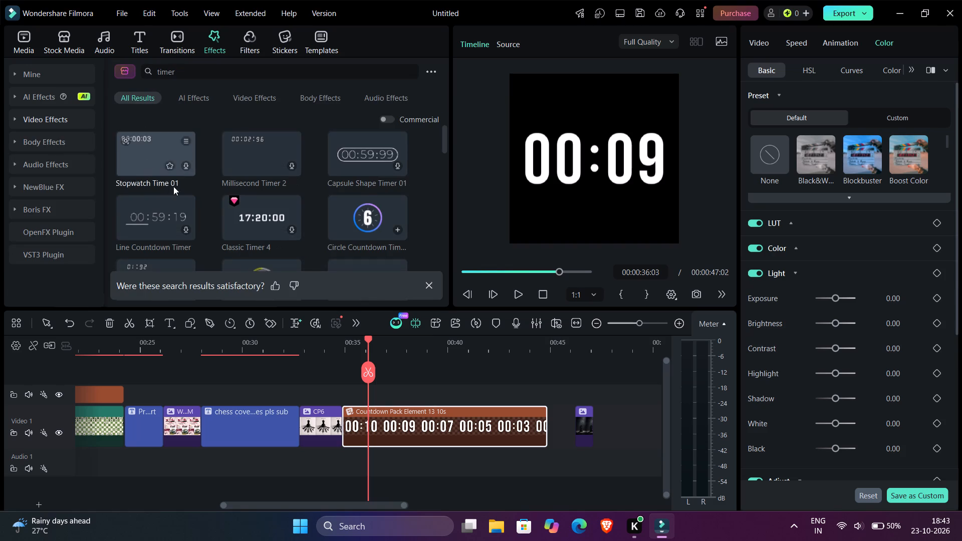
{"action": "scroll", "coordinate": [194, 192], "scroll_direction": "down", "scroll_amount": 1}
{"action": "scroll", "coordinate": [359, 147], "scroll_direction": "up", "scroll_amount": 1}
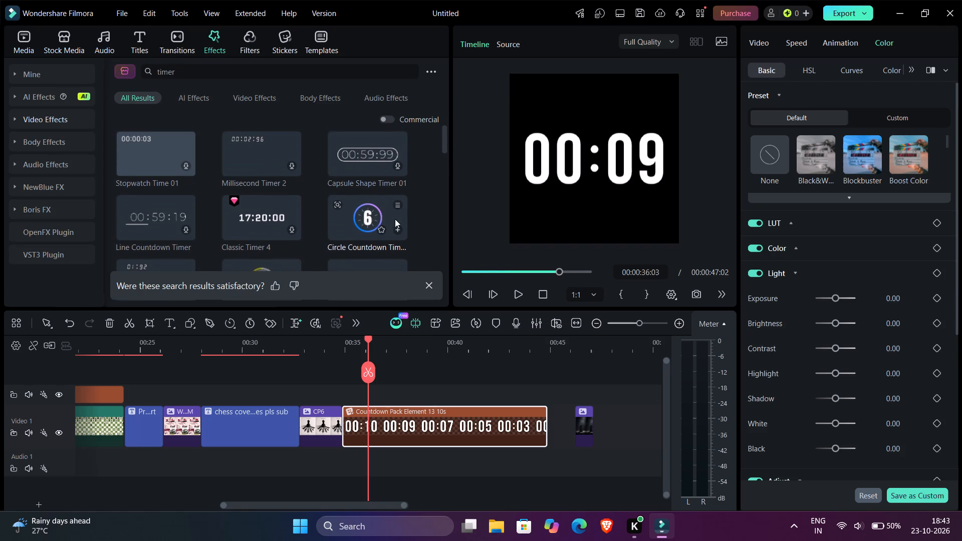
Add the Circle Countdown Timer 07 effect at 00:00:36:03 on the track above the countdown sticker, and delete the surplus copy following it.
{"action": "left_click", "coordinate": [395, 234]}
{"action": "left_click", "coordinate": [395, 229]}
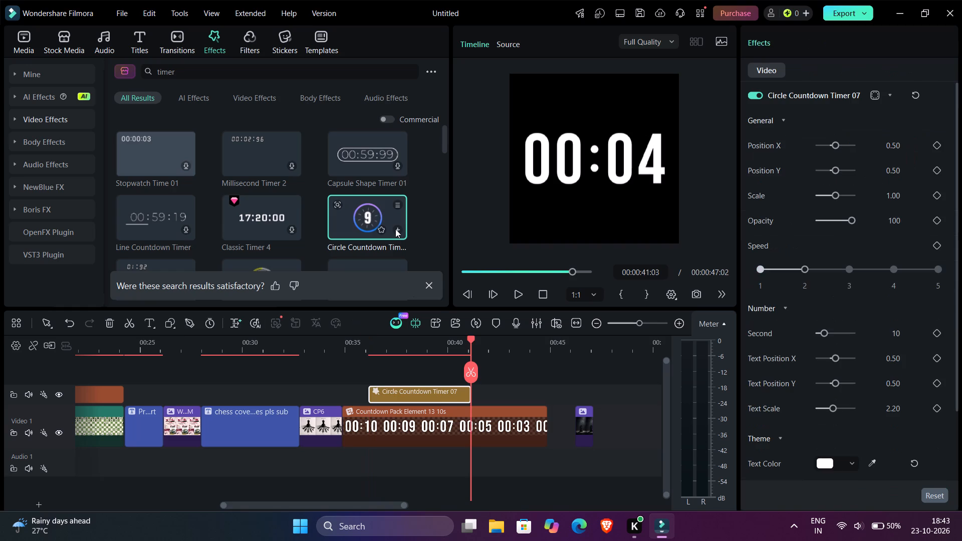
{"action": "left_click", "coordinate": [436, 426]}
{"action": "left_click", "coordinate": [509, 396]}
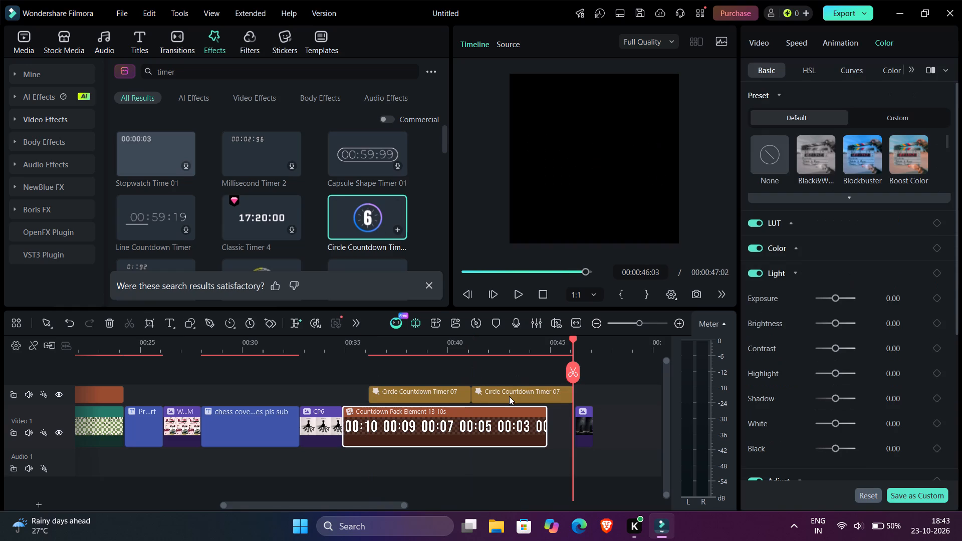
{"action": "left_click", "coordinate": [509, 396]}
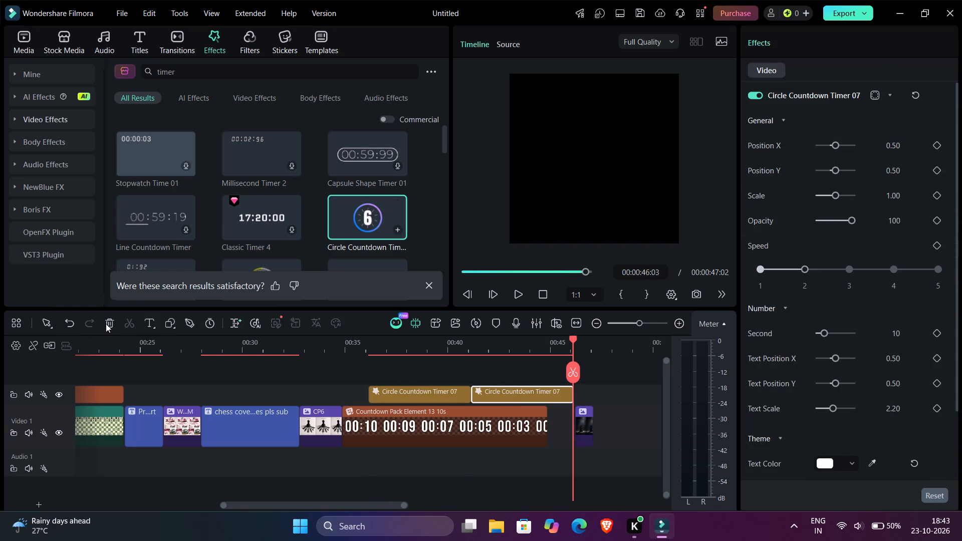
{"action": "left_click", "coordinate": [106, 324]}
Replace the countdown sticker on Video 1 with the Circle Countdown Timer 07 effect, placed directly after CP6.
{"action": "left_click", "coordinate": [501, 426]}
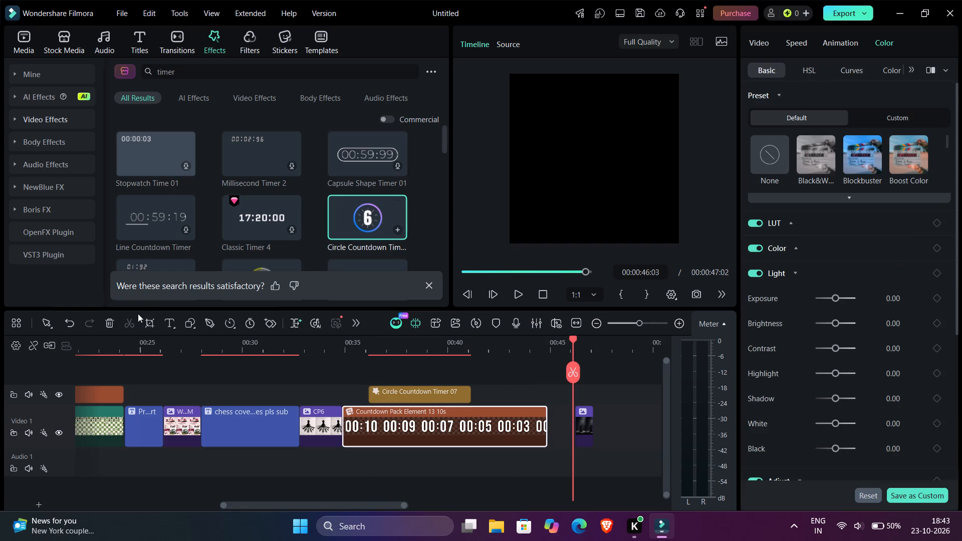
{"action": "left_click", "coordinate": [114, 322]}
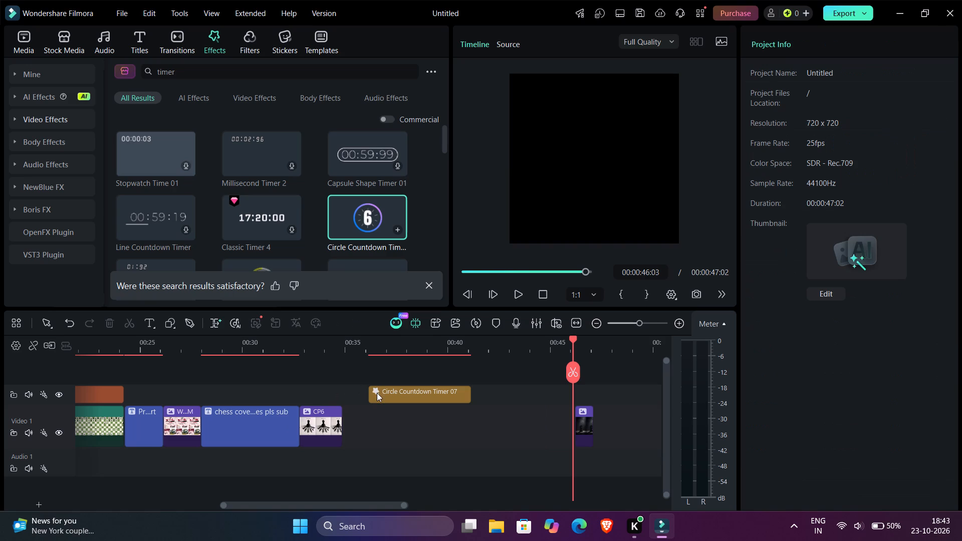
{"action": "left_click_drag", "start_coordinate": [377, 393], "coordinate": [351, 418]}
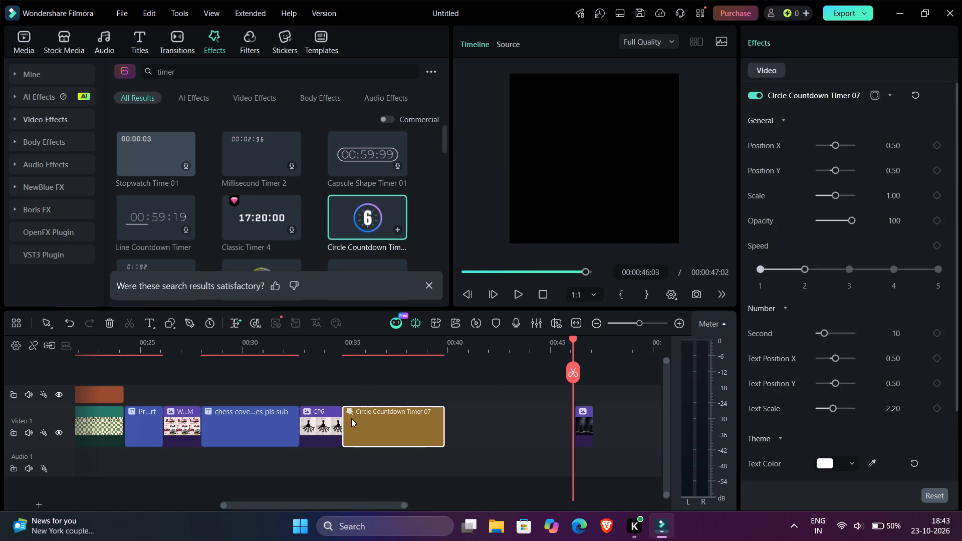
Split Circle Countdown Timer 07 at 00:00:35:01 and move its remainder to the track above, near CP3.
{"action": "left_click_drag", "start_coordinate": [569, 371], "coordinate": [344, 383]}
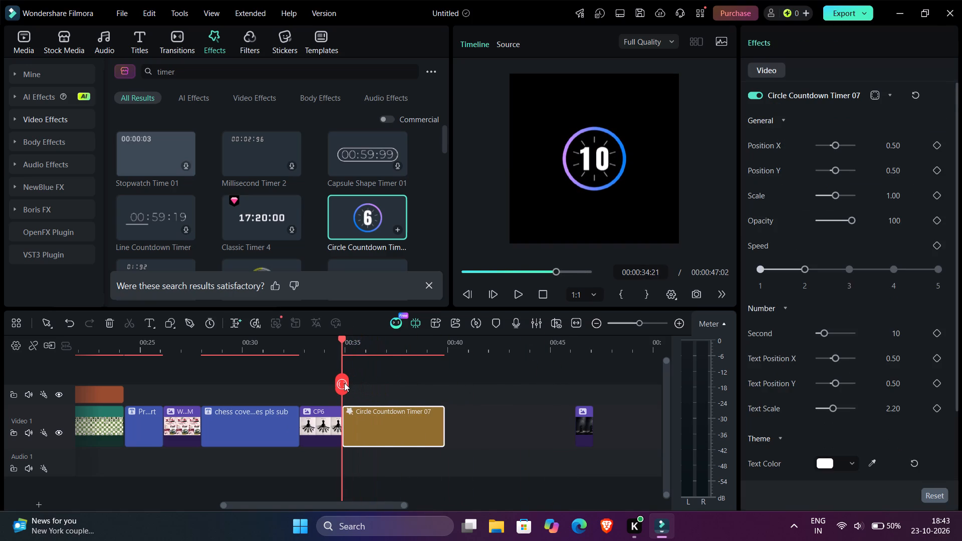
{"action": "left_click_drag", "start_coordinate": [344, 383], "coordinate": [346, 383]}
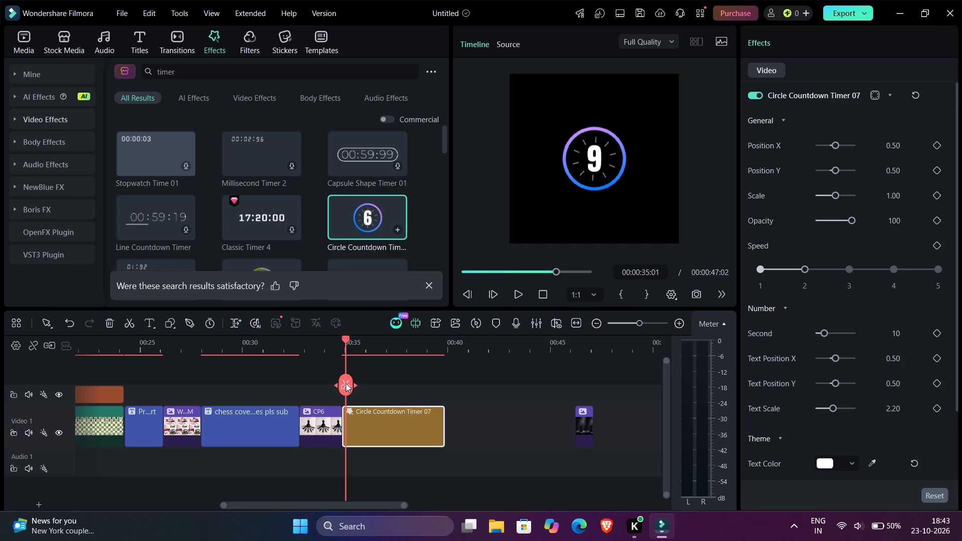
{"action": "left_click", "coordinate": [346, 383]}
{"action": "left_click_drag", "start_coordinate": [365, 430], "coordinate": [575, 400]}
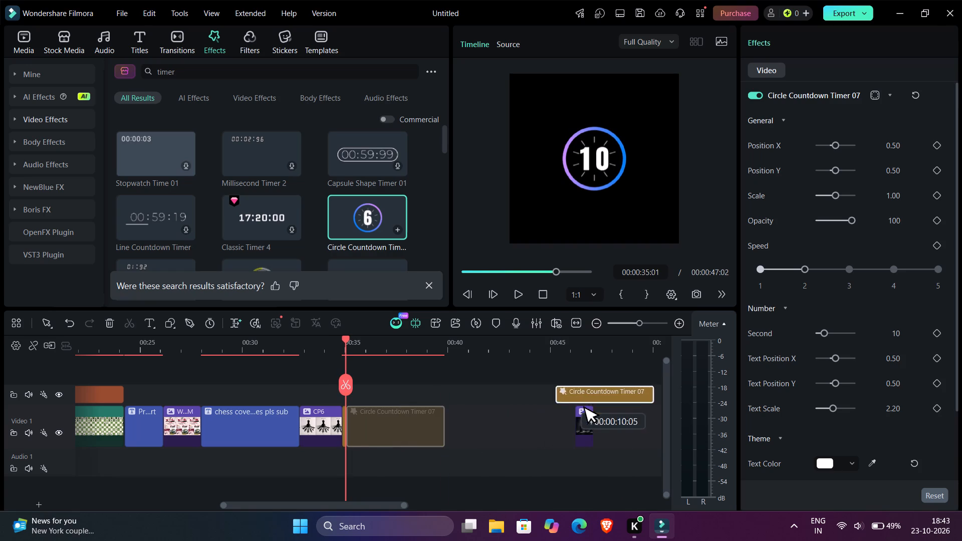
{"action": "left_click_drag", "start_coordinate": [575, 400], "coordinate": [605, 397]}
{"action": "double_click", "coordinate": [580, 422]}
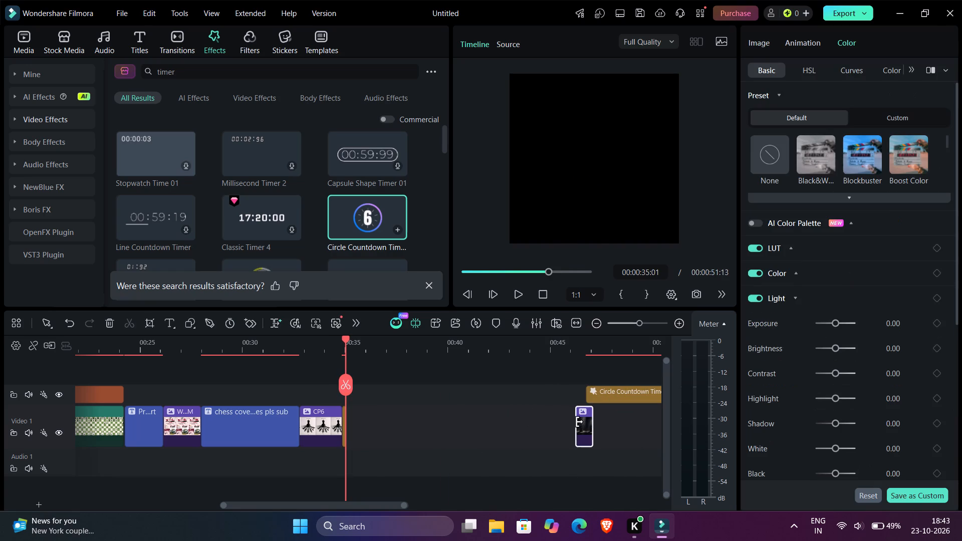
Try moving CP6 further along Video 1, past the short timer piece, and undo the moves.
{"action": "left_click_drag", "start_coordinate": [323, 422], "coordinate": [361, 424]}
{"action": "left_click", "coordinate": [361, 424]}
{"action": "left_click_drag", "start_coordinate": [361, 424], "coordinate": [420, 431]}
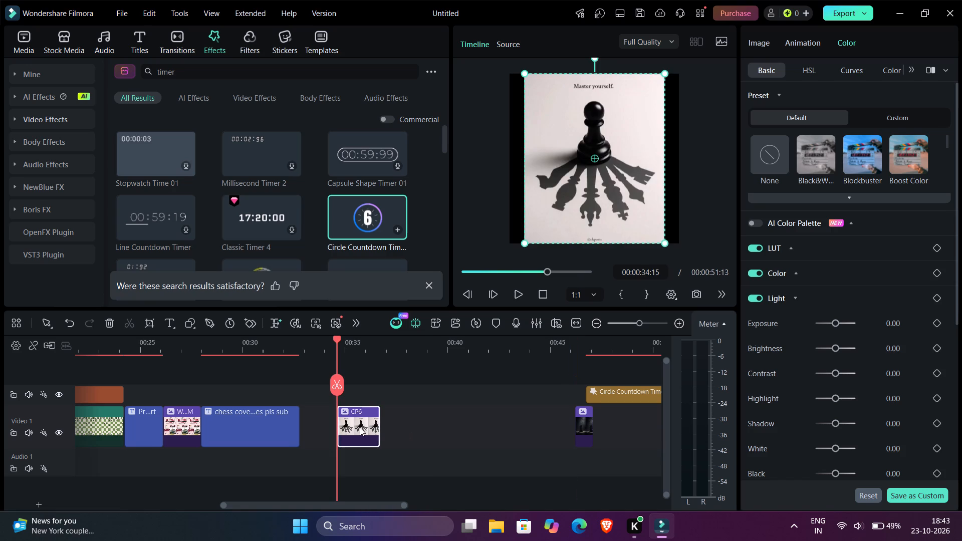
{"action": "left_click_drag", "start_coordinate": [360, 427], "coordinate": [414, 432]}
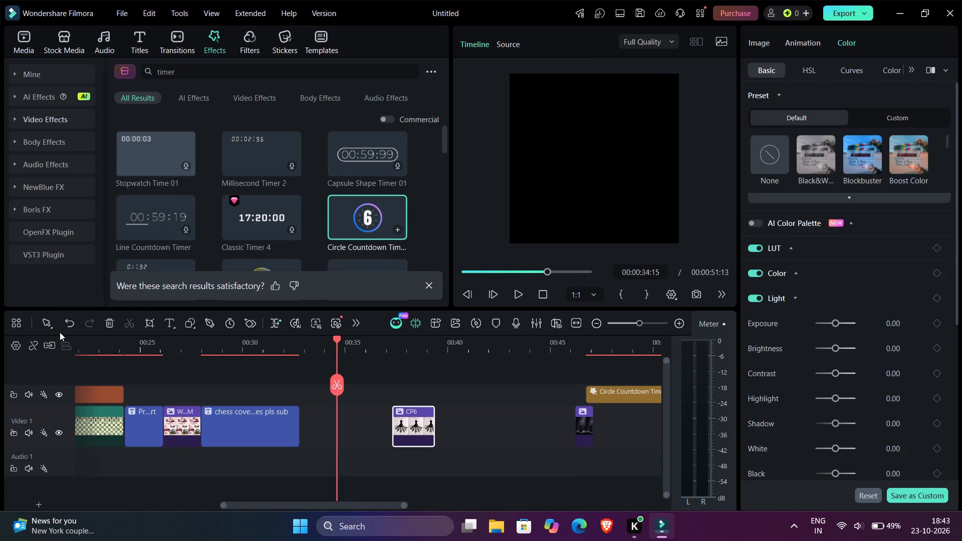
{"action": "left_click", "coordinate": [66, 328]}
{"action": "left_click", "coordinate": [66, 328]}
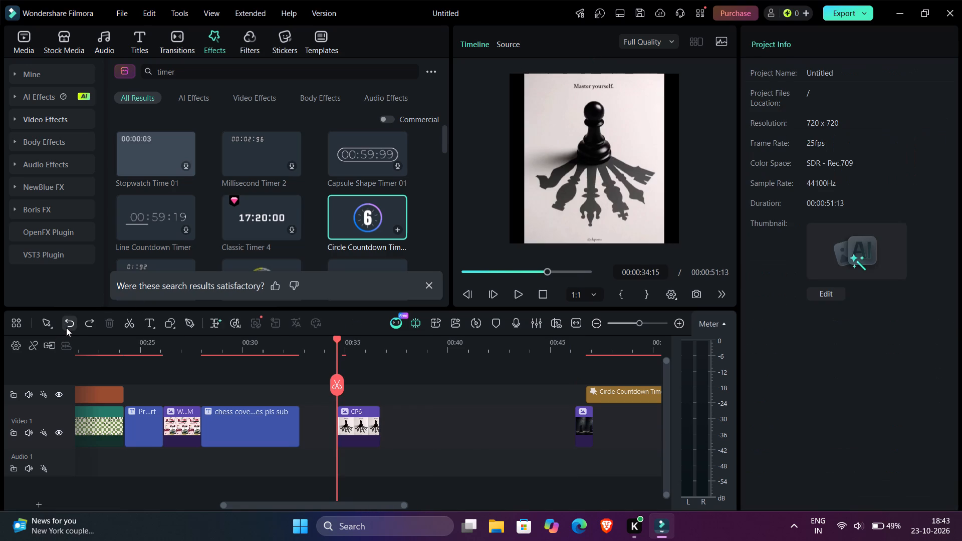
Swap CP6 and the short timer piece on Video 1, shifting CP6 later by 00:00:00:05 so the piece sits before it.
{"action": "scroll", "coordinate": [328, 410], "scroll_direction": "up", "scroll_amount": 5, "text": "ctrl"}
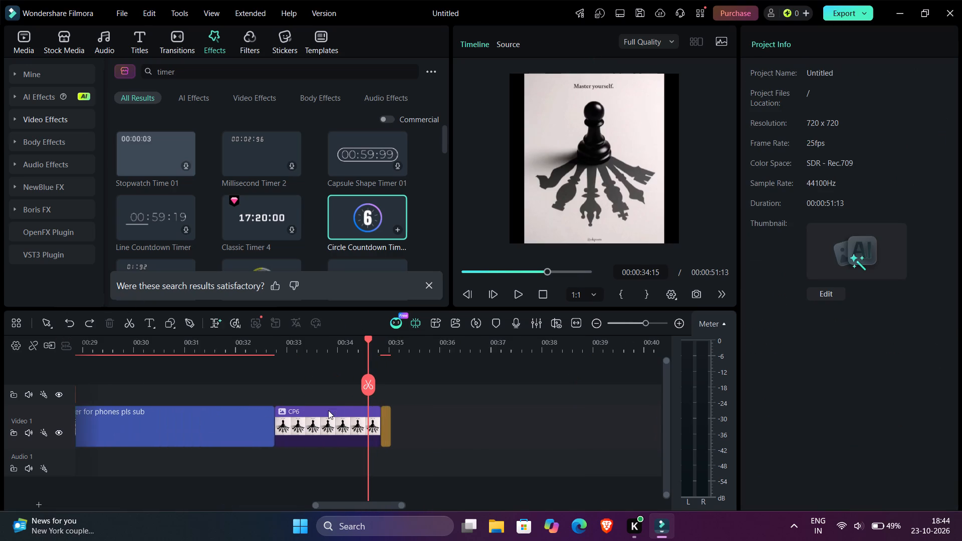
{"action": "left_click_drag", "start_coordinate": [386, 431], "coordinate": [390, 399]}
{"action": "left_click_drag", "start_coordinate": [390, 399], "coordinate": [387, 390]}
{"action": "left_click_drag", "start_coordinate": [357, 423], "coordinate": [368, 423]}
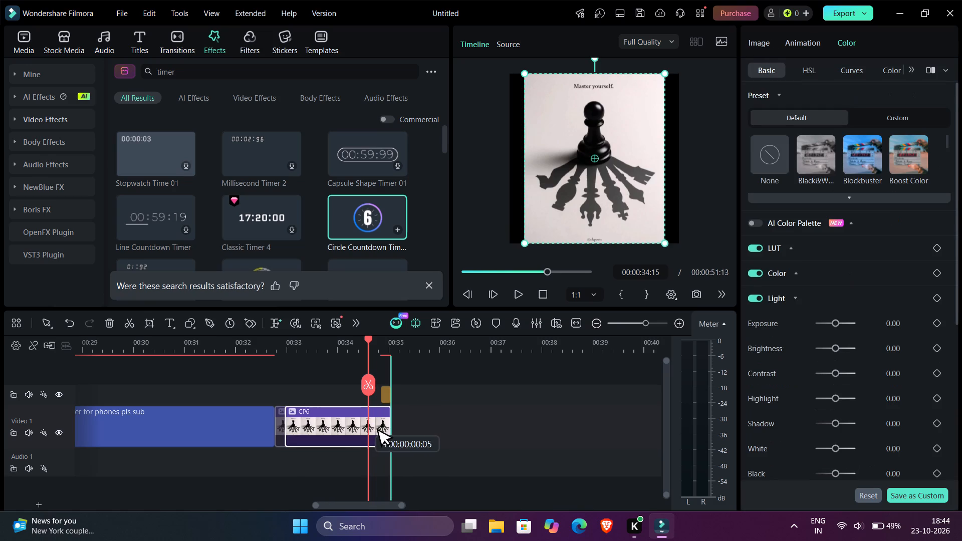
{"action": "left_click_drag", "start_coordinate": [368, 423], "coordinate": [370, 423]}
{"action": "left_click_drag", "start_coordinate": [387, 395], "coordinate": [373, 399]}
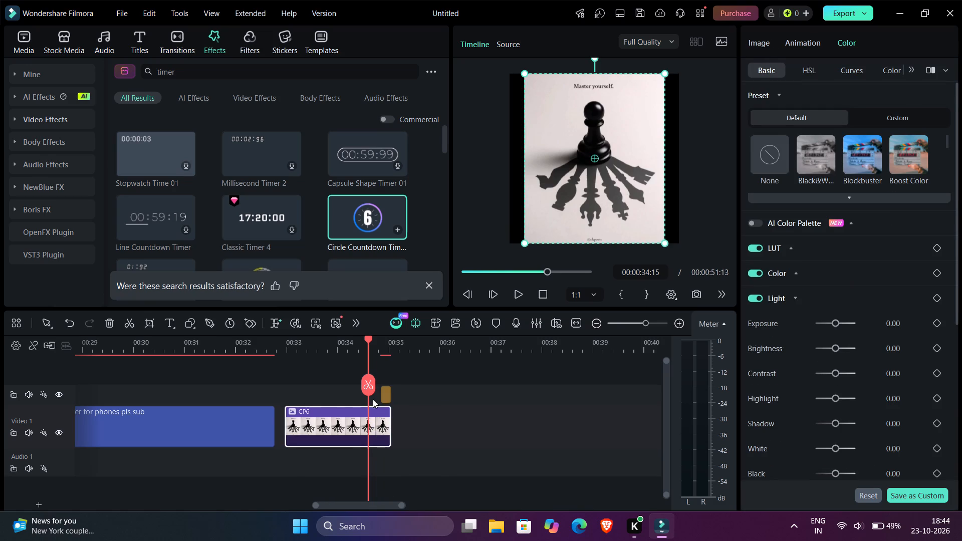
{"action": "left_click_drag", "start_coordinate": [373, 399], "coordinate": [278, 427]}
Move the remaining Circle Countdown Timer 07 piece from the upper track to Video 1, directly after CP6.
{"action": "left_click", "coordinate": [522, 404]}
{"action": "scroll", "coordinate": [522, 404], "scroll_direction": "left", "scroll_amount": 4}
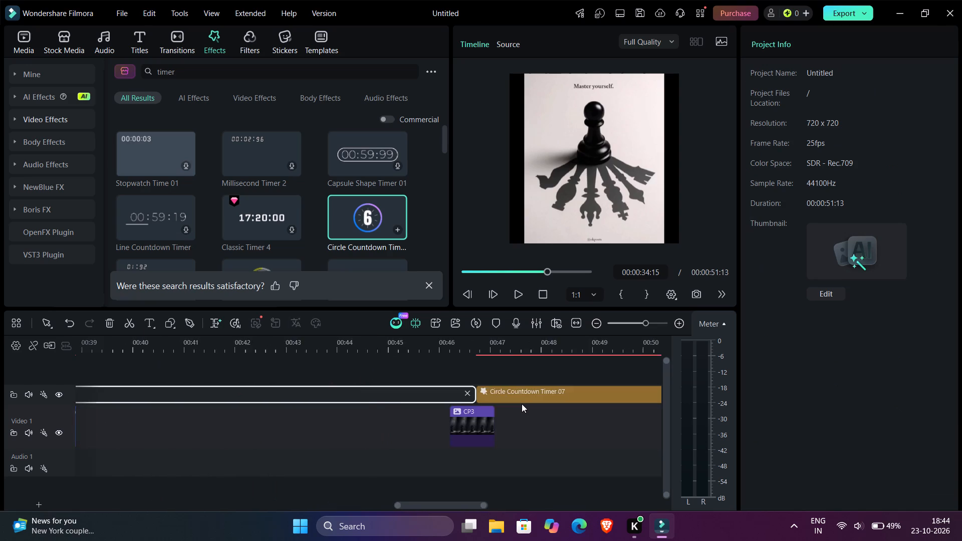
{"action": "scroll", "coordinate": [522, 404], "scroll_direction": "down", "scroll_amount": 7, "text": "ctrl"}
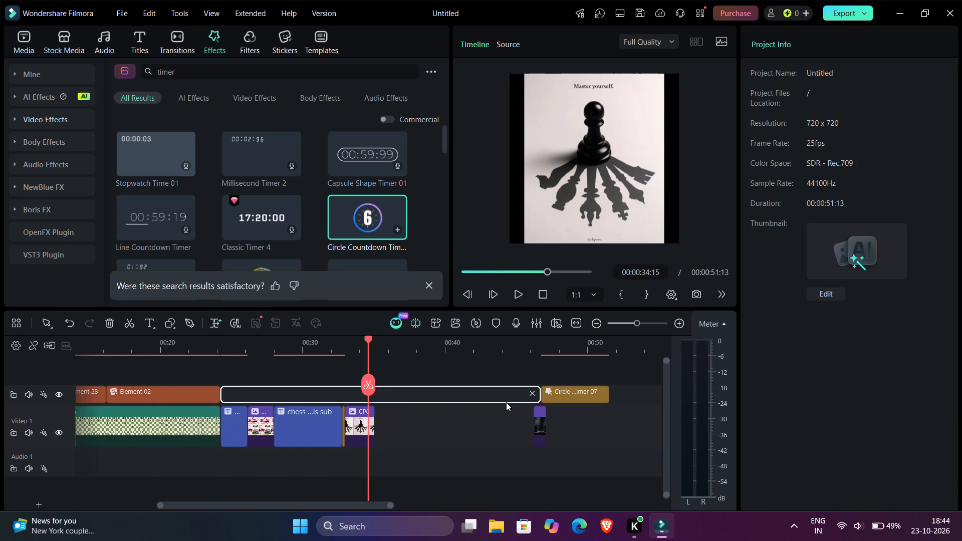
{"action": "left_click_drag", "start_coordinate": [587, 392], "coordinate": [460, 404]}
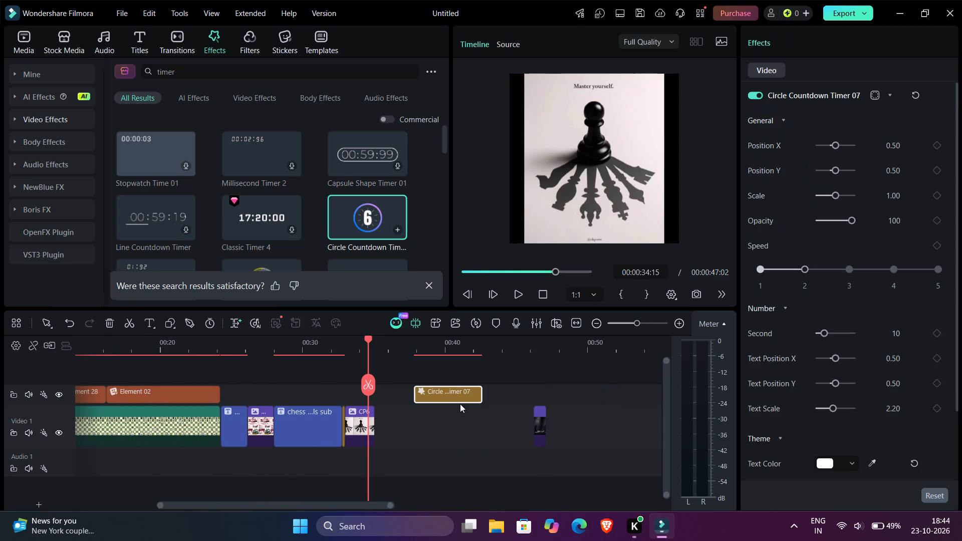
{"action": "left_click_drag", "start_coordinate": [453, 391], "coordinate": [428, 420]}
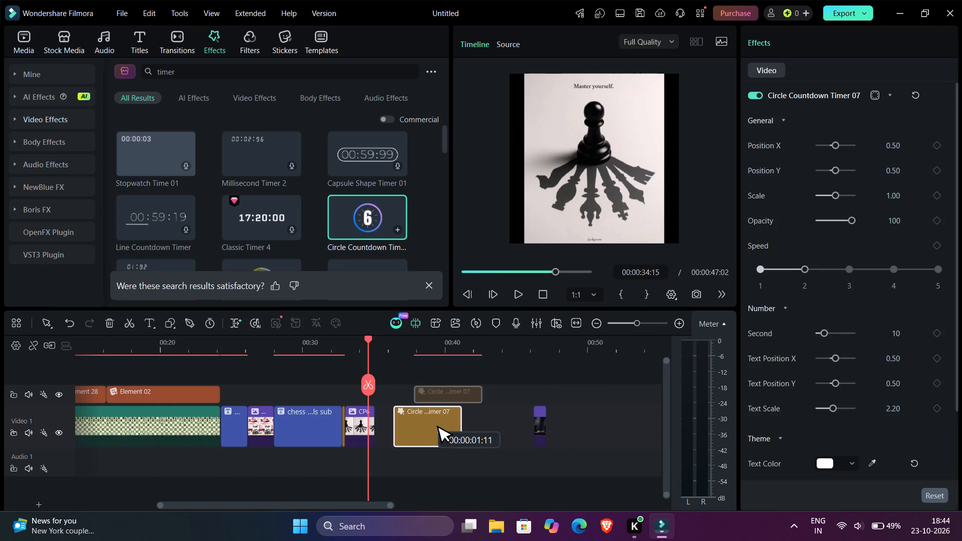
{"action": "left_click_drag", "start_coordinate": [428, 420], "coordinate": [413, 421]}
Move CP3 back along Video 1 so it directly follows the long Circle Countdown Timer 07 piece.
{"action": "scroll", "coordinate": [540, 404], "scroll_direction": "right", "scroll_amount": 1}
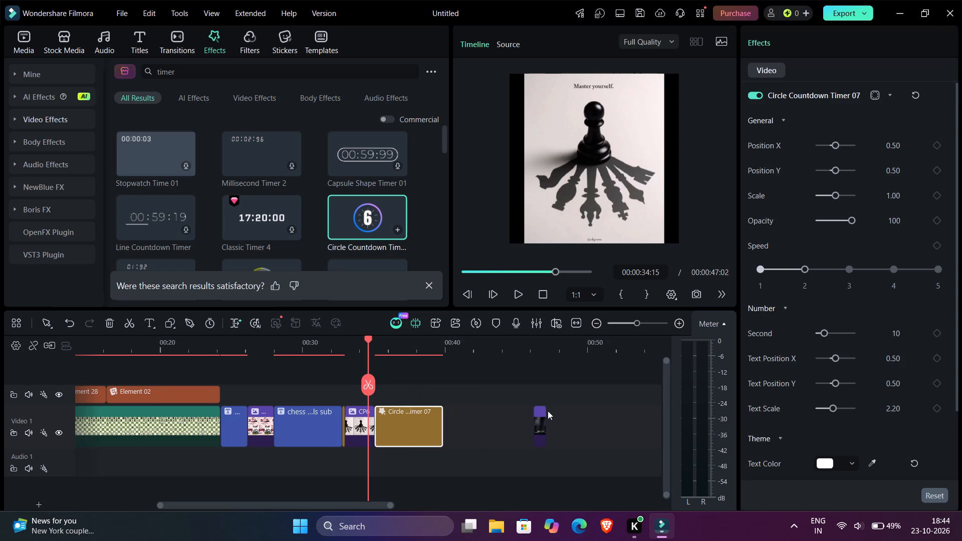
{"action": "left_click_drag", "start_coordinate": [541, 416], "coordinate": [451, 422]}
{"action": "scroll", "coordinate": [461, 421], "scroll_direction": "left", "scroll_amount": 1}
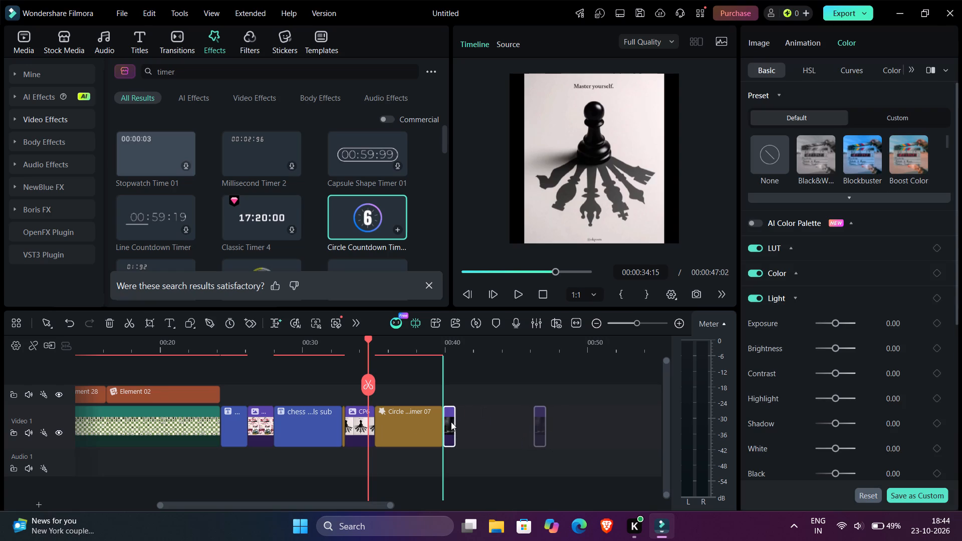
Split the timer following CP6 at 00:00:35:12 and move its remainder to a track above, starting at the cut.
{"action": "scroll", "coordinate": [451, 422], "scroll_direction": "up", "scroll_amount": 12, "text": "ctrl"}
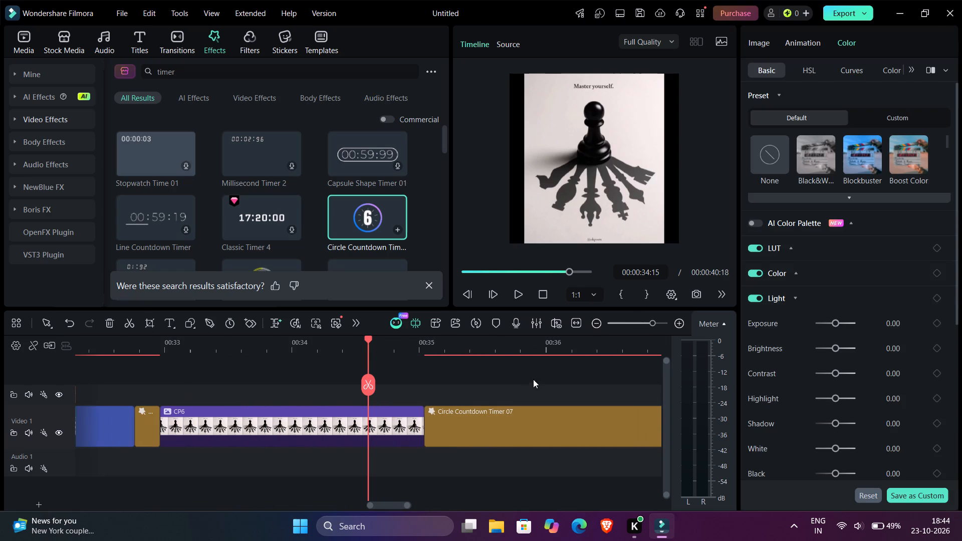
{"action": "left_click", "coordinate": [514, 289]}
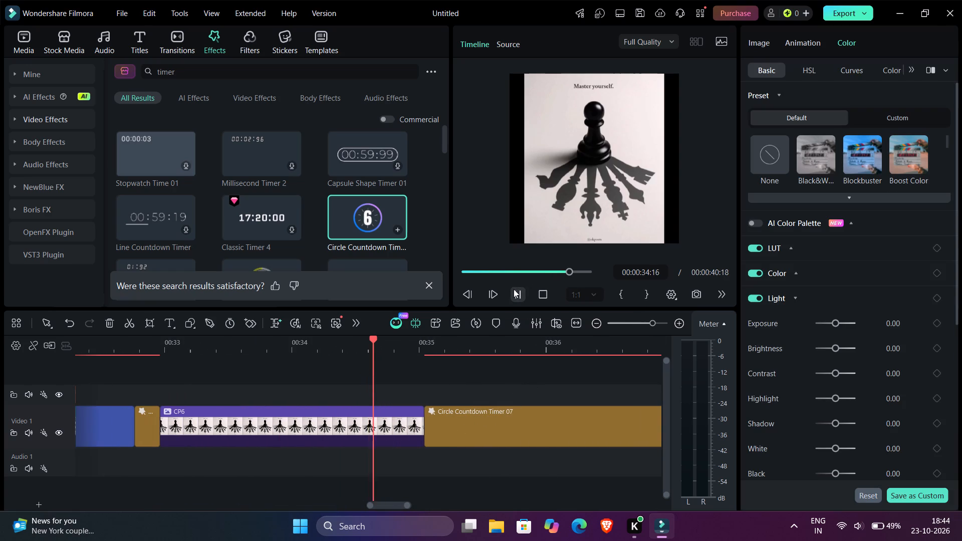
{"action": "left_click", "coordinate": [514, 289]}
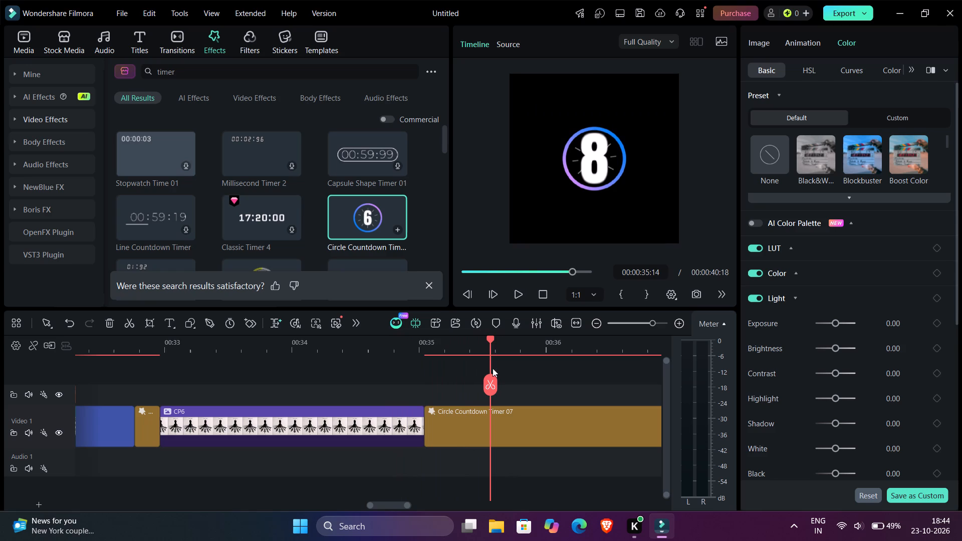
{"action": "left_click_drag", "start_coordinate": [493, 380], "coordinate": [479, 379]}
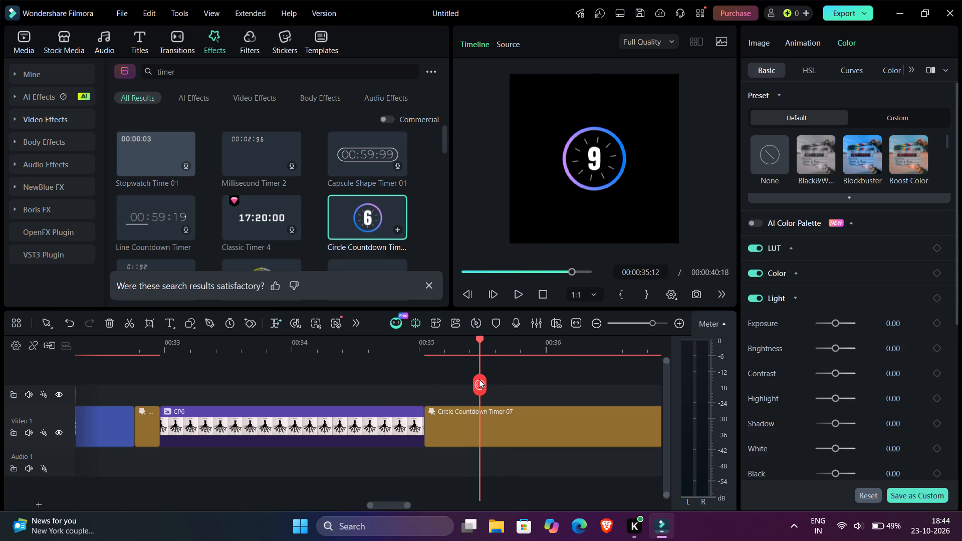
{"action": "left_click", "coordinate": [479, 379]}
{"action": "scroll", "coordinate": [502, 407], "scroll_direction": "right", "scroll_amount": 1}
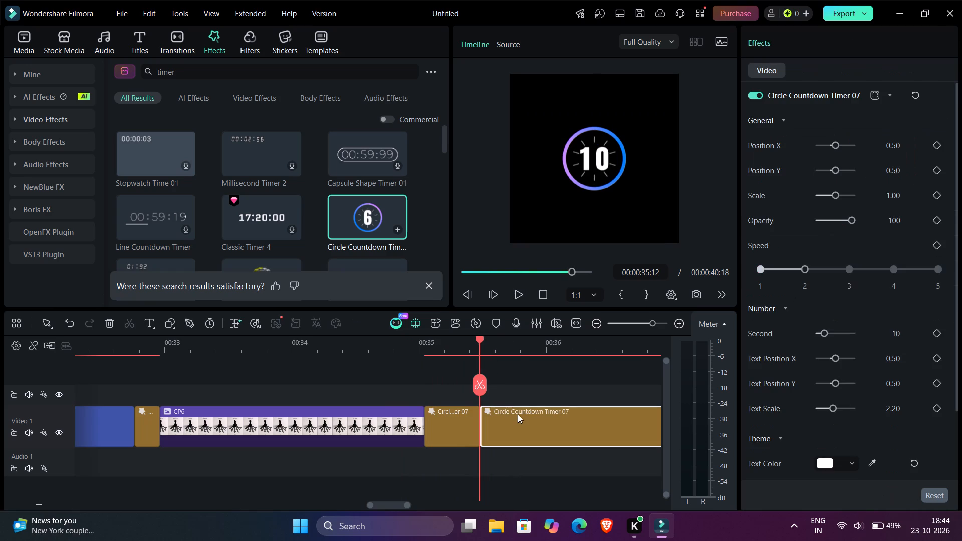
{"action": "left_click_drag", "start_coordinate": [519, 423], "coordinate": [520, 381]}
Play and scrub the timer pieces from 00:00:35:00 to 00:00:36:03 to locate the next number change.
{"action": "scroll", "coordinate": [436, 432], "scroll_direction": "right", "scroll_amount": 1}
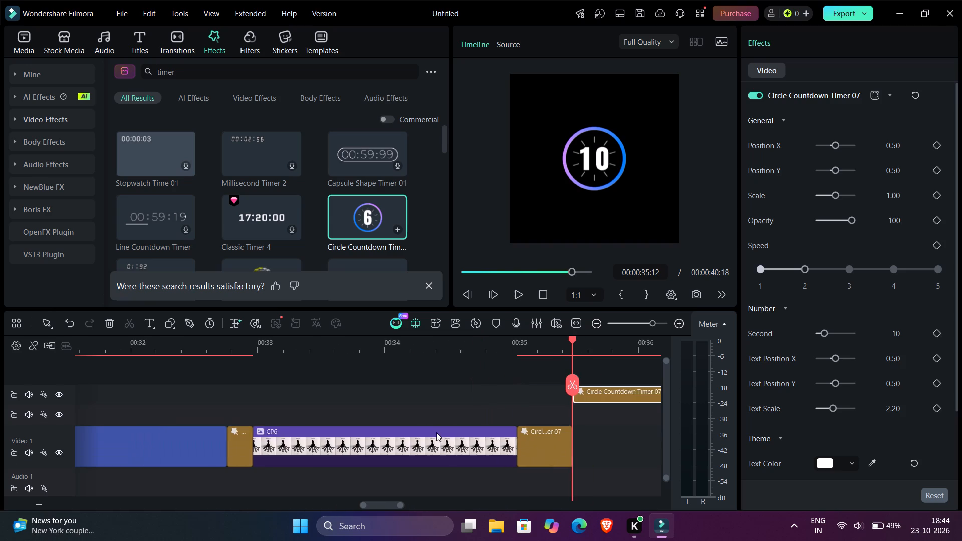
{"action": "scroll", "coordinate": [436, 432], "scroll_direction": "right", "scroll_amount": 2}
{"action": "left_click", "coordinate": [520, 390]}
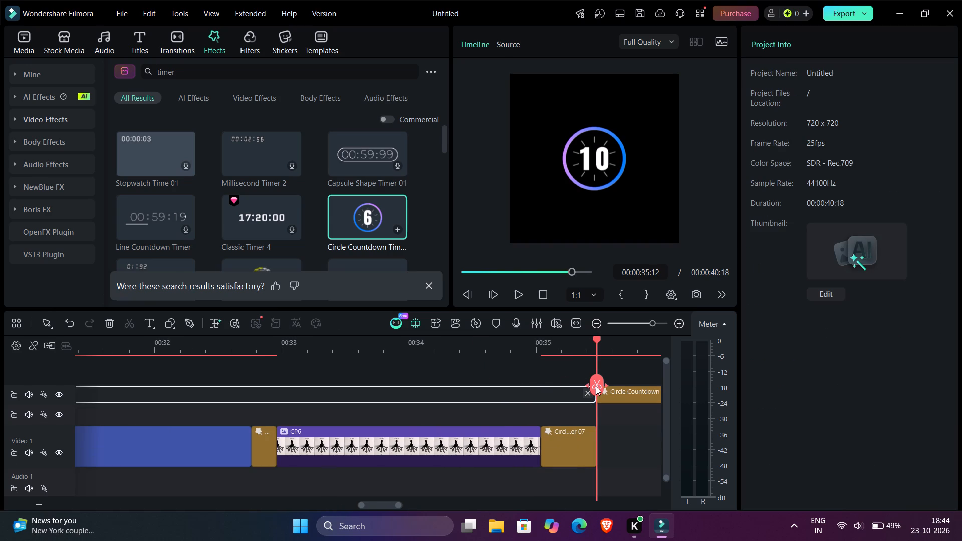
{"action": "left_click_drag", "start_coordinate": [596, 386], "coordinate": [535, 377]}
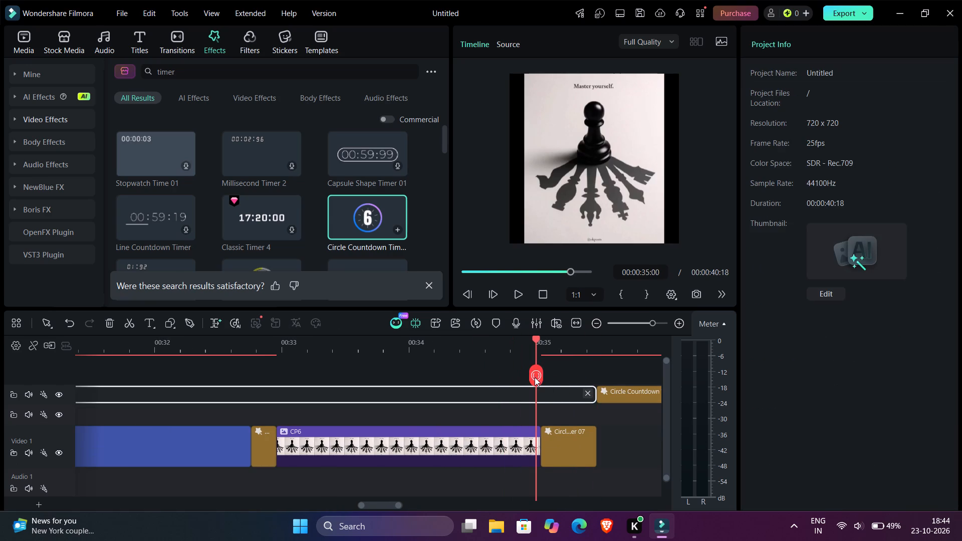
{"action": "left_click_drag", "start_coordinate": [535, 377], "coordinate": [534, 377]}
{"action": "left_click", "coordinate": [514, 293]}
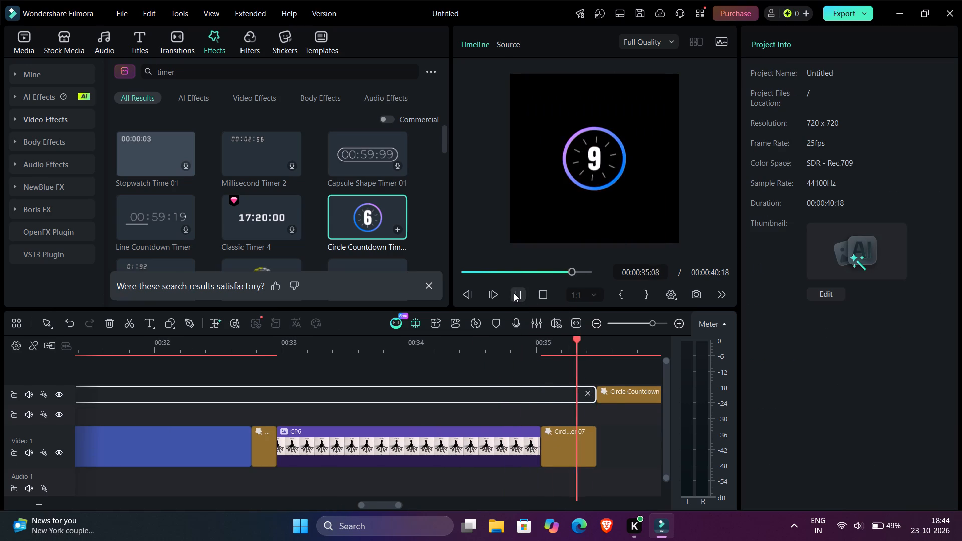
{"action": "left_click", "coordinate": [514, 293]}
{"action": "scroll", "coordinate": [607, 429], "scroll_direction": "left", "scroll_amount": 1}
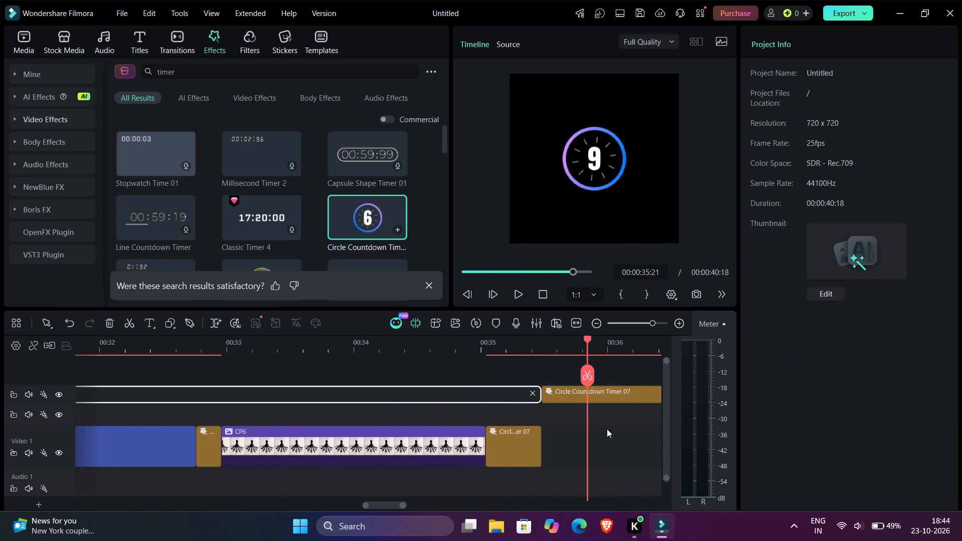
{"action": "scroll", "coordinate": [607, 429], "scroll_direction": "left", "scroll_amount": 1}
{"action": "left_click_drag", "start_coordinate": [491, 371], "coordinate": [464, 373]}
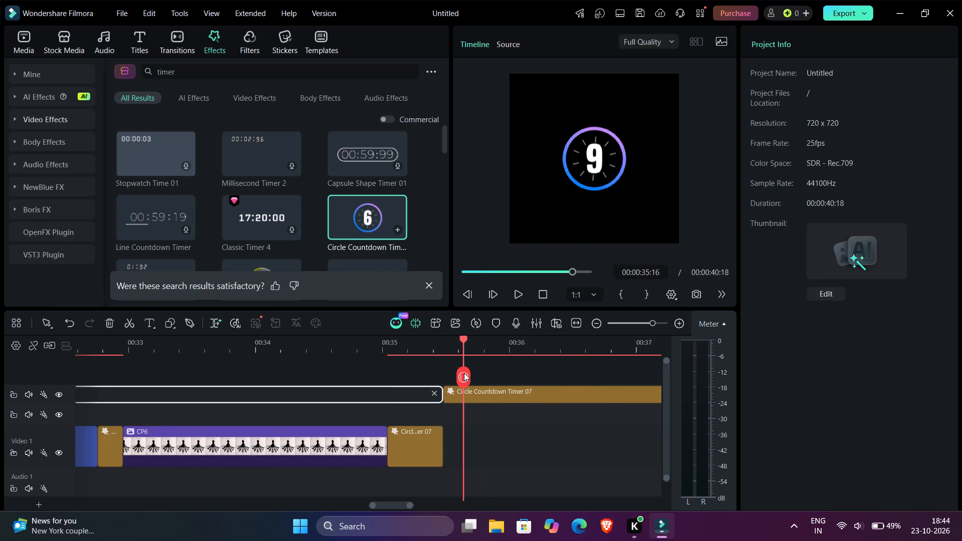
{"action": "left_click_drag", "start_coordinate": [464, 373], "coordinate": [482, 371]}
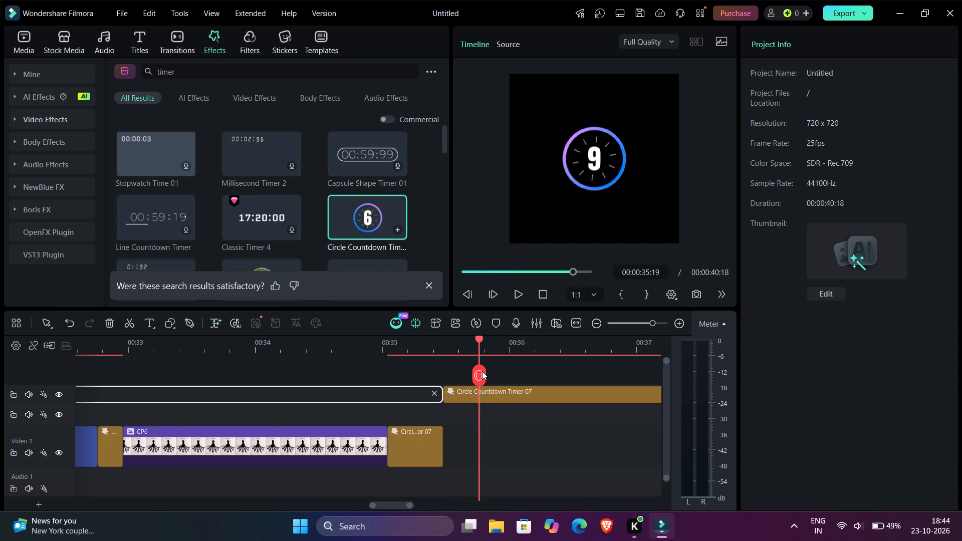
{"action": "left_click_drag", "start_coordinate": [482, 371], "coordinate": [527, 372]}
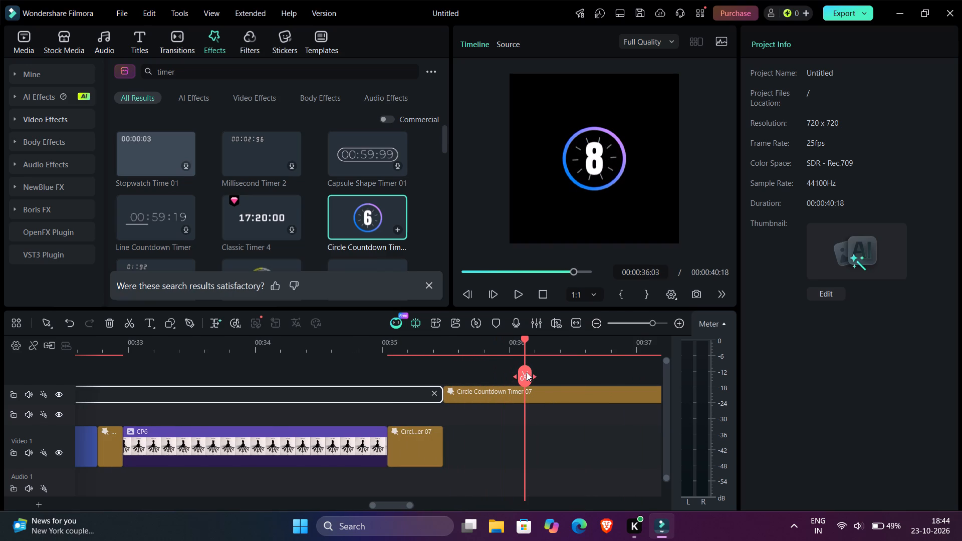
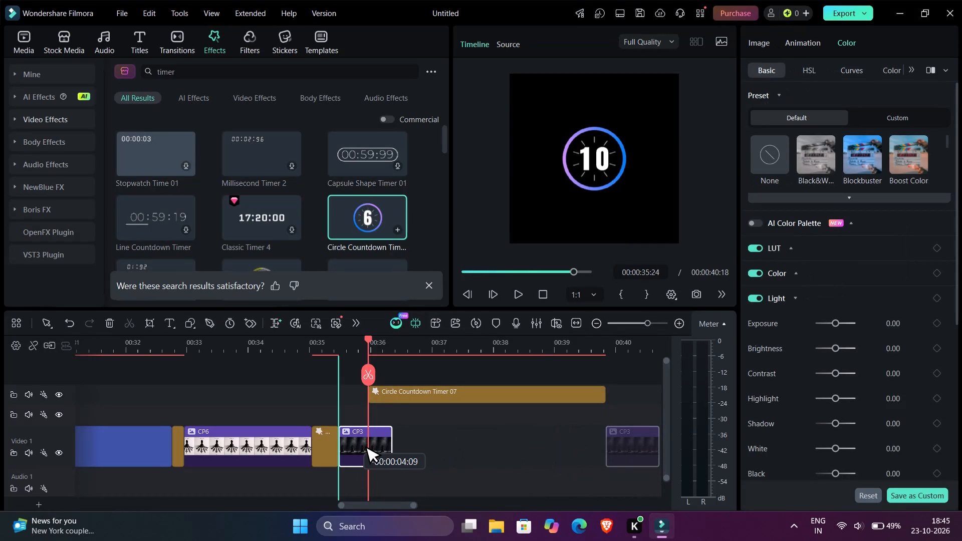
Move CP3 back along Video 1 so it directly follows the short Circle Countdown Timer 07 piece after CP6.
{"action": "left_click_drag", "start_coordinate": [357, 440], "coordinate": [358, 439]}
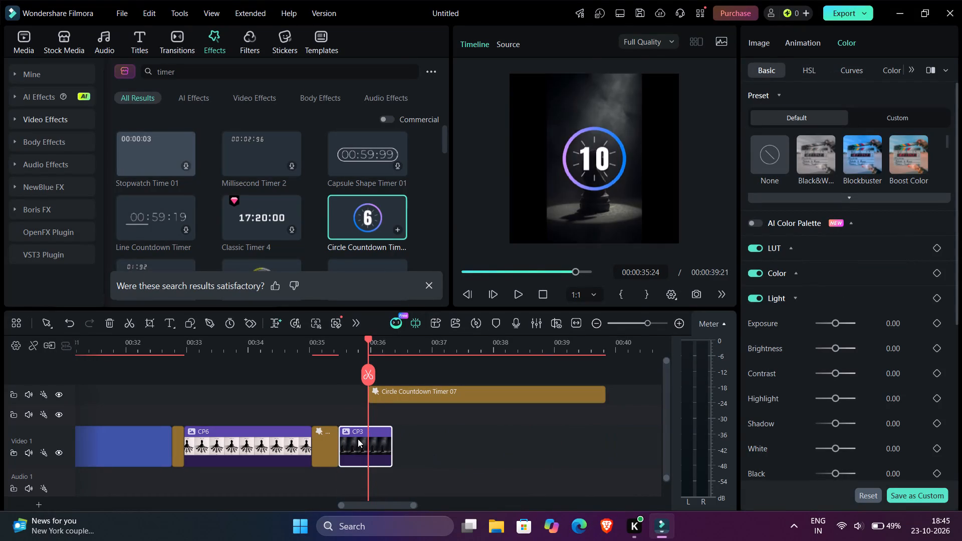
{"action": "right_click", "coordinate": [358, 439]}
{"action": "right_click", "coordinate": [358, 439]}
{"action": "left_click", "coordinate": [324, 398]}
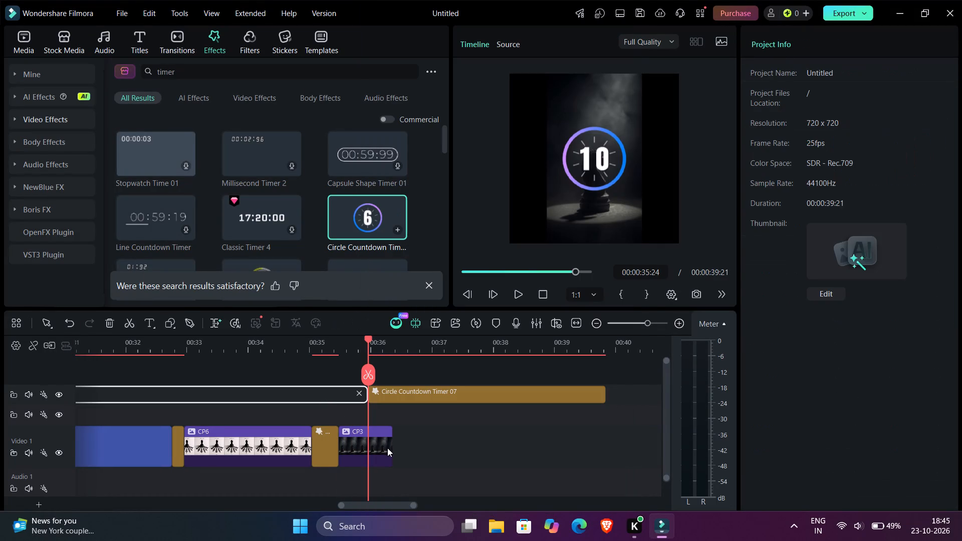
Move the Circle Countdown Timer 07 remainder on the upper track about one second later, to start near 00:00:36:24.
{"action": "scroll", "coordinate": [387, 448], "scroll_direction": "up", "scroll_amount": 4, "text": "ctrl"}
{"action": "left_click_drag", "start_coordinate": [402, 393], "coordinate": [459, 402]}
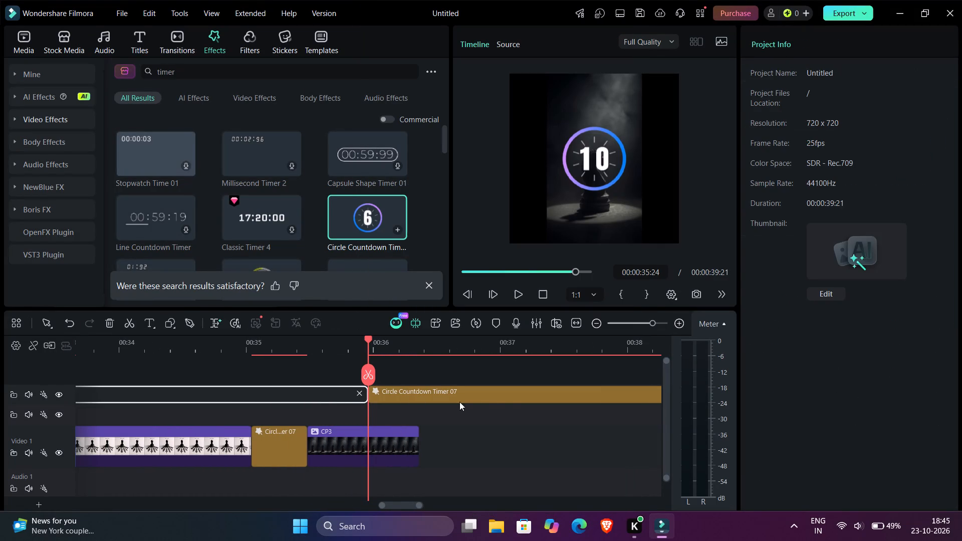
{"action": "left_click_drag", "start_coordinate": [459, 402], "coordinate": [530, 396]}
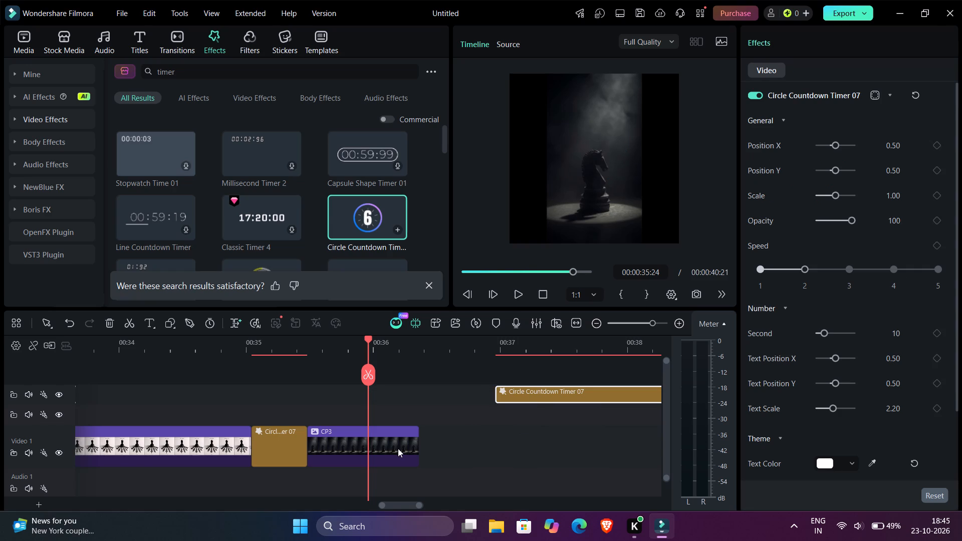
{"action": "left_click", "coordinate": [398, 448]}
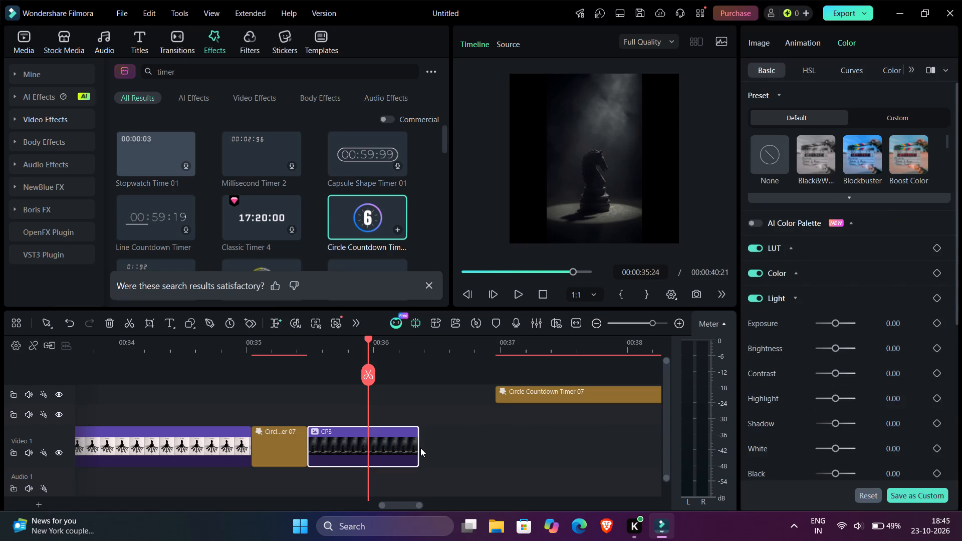
Trim the end of CP3 back to about 00:00:35:23, making it roughly as long as the timer piece before it.
{"action": "left_click_drag", "start_coordinate": [418, 447], "coordinate": [361, 442]}
Trim the end of CP6 on Video 1 back to about 00:00:33:17.
{"action": "scroll", "coordinate": [382, 443], "scroll_direction": "left", "scroll_amount": 1}
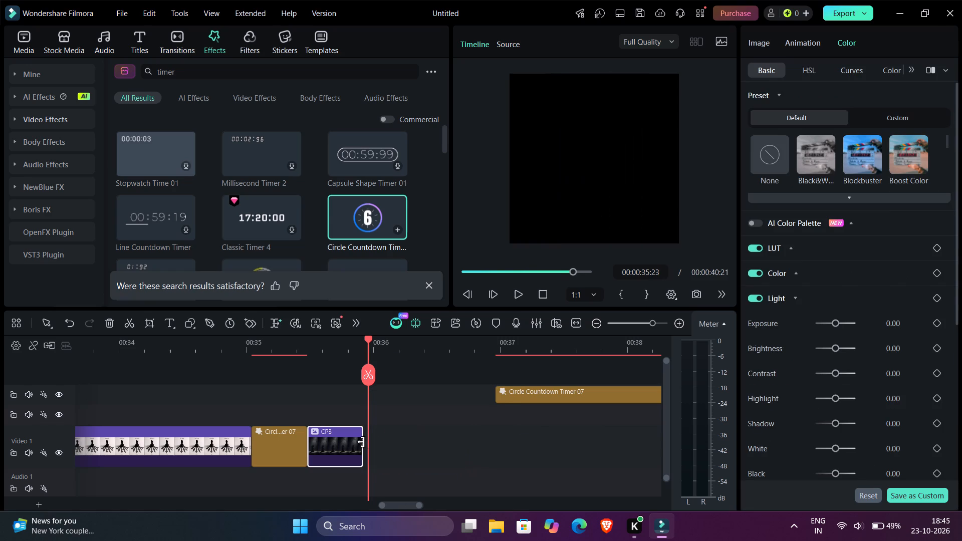
{"action": "scroll", "coordinate": [286, 406], "scroll_direction": "right", "scroll_amount": 1}
{"action": "left_click", "coordinate": [345, 440]}
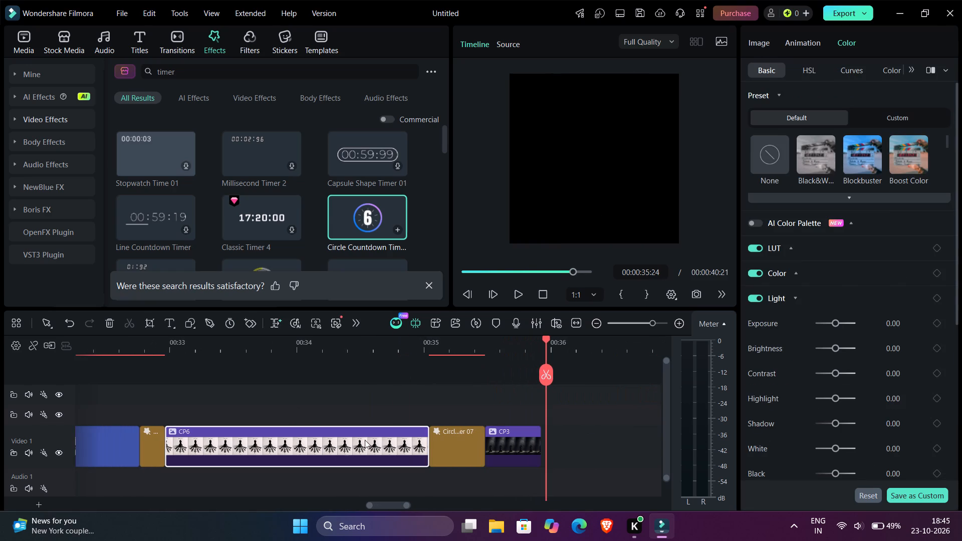
{"action": "left_click_drag", "start_coordinate": [428, 444], "coordinate": [255, 428]}
{"action": "scroll", "coordinate": [283, 430], "scroll_direction": "left", "scroll_amount": 1}
{"action": "scroll", "coordinate": [255, 428], "scroll_direction": "right", "scroll_amount": 1}
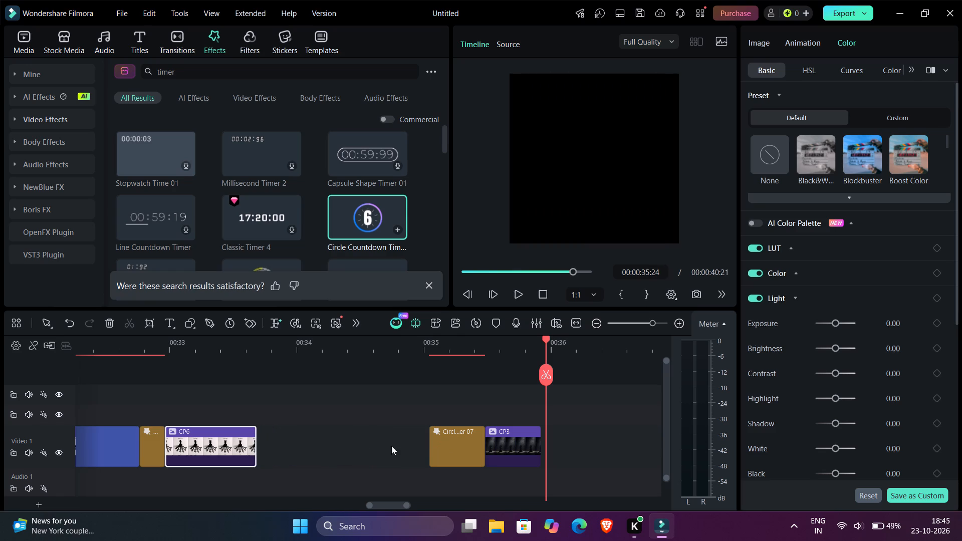
Move the short Circle Countdown Timer 07 piece back along Video 1 so it directly follows the shortened CP6.
{"action": "left_click_drag", "start_coordinate": [448, 450], "coordinate": [269, 446]}
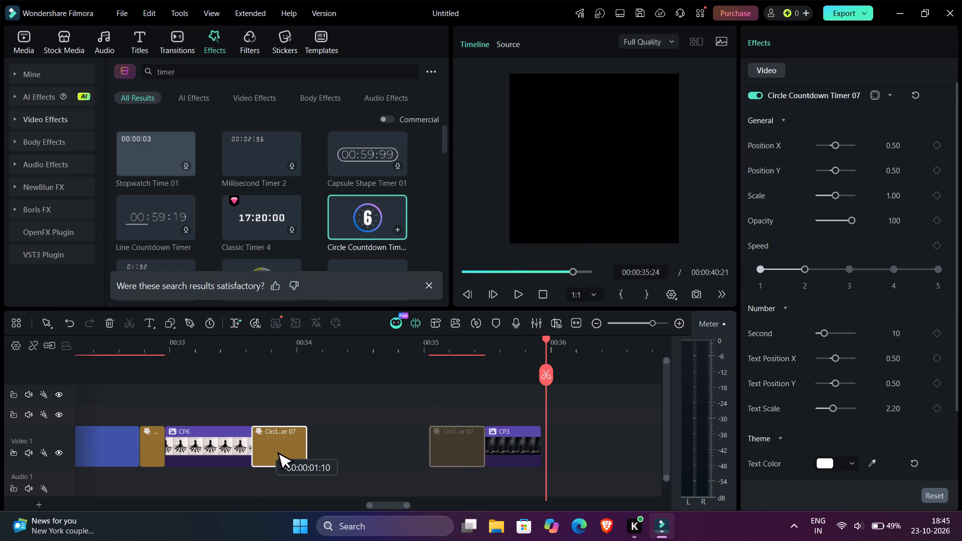
{"action": "left_click_drag", "start_coordinate": [269, 446], "coordinate": [276, 446]}
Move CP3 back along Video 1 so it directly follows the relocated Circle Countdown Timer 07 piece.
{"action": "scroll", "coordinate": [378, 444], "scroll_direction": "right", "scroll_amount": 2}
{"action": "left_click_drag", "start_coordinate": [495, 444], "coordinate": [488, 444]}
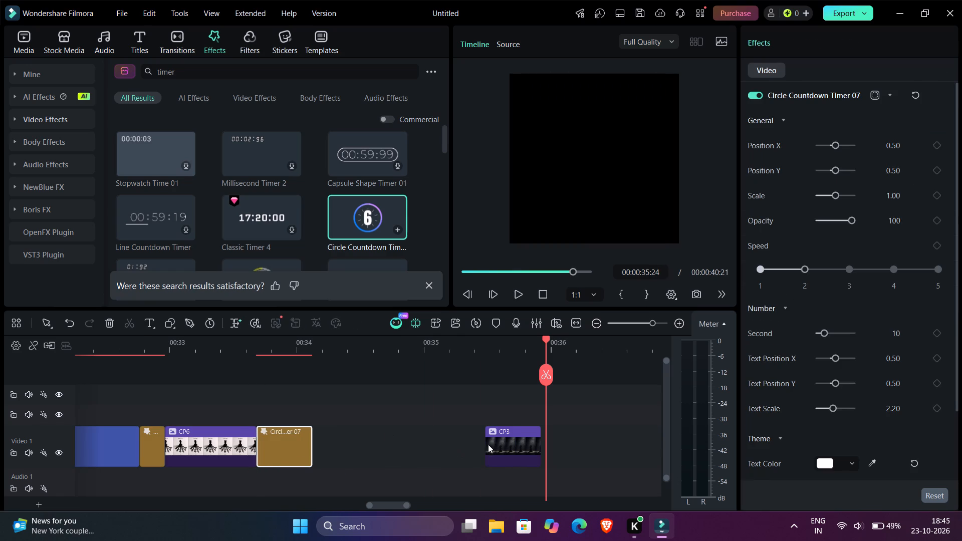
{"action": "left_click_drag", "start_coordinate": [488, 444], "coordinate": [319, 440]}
Play the timeline from 00:00:29:23 to 00:00:37:21 to check the title, timer pieces, CP6 and CP3 in sequence.
{"action": "scroll", "coordinate": [349, 443], "scroll_direction": "left", "scroll_amount": 1}
{"action": "scroll", "coordinate": [319, 440], "scroll_direction": "down", "scroll_amount": 3, "text": "ctrl"}
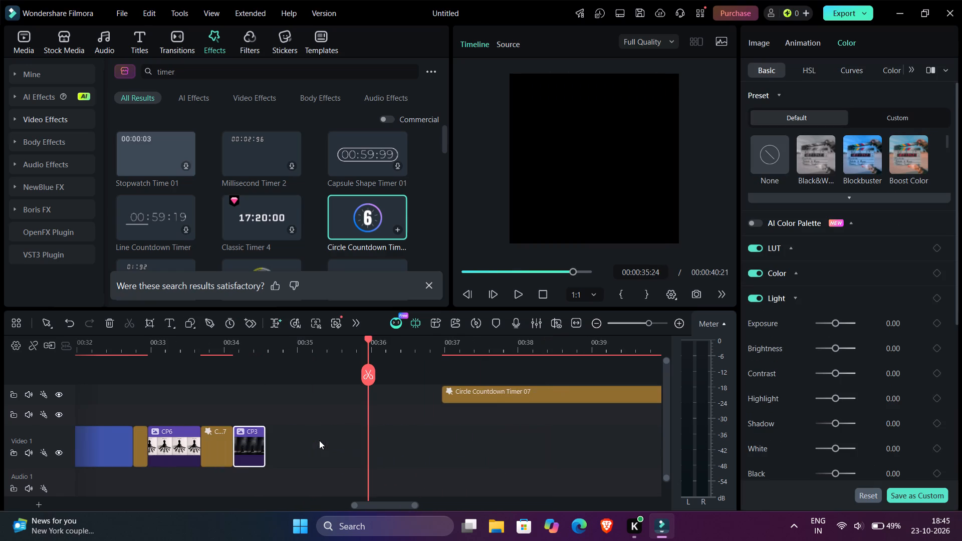
{"action": "scroll", "coordinate": [319, 440], "scroll_direction": "down", "scroll_amount": 2, "text": "ctrl"}
{"action": "scroll", "coordinate": [280, 420], "scroll_direction": "left", "scroll_amount": 1}
{"action": "scroll", "coordinate": [262, 411], "scroll_direction": "right", "scroll_amount": 11}
{"action": "left_click", "coordinate": [422, 383]}
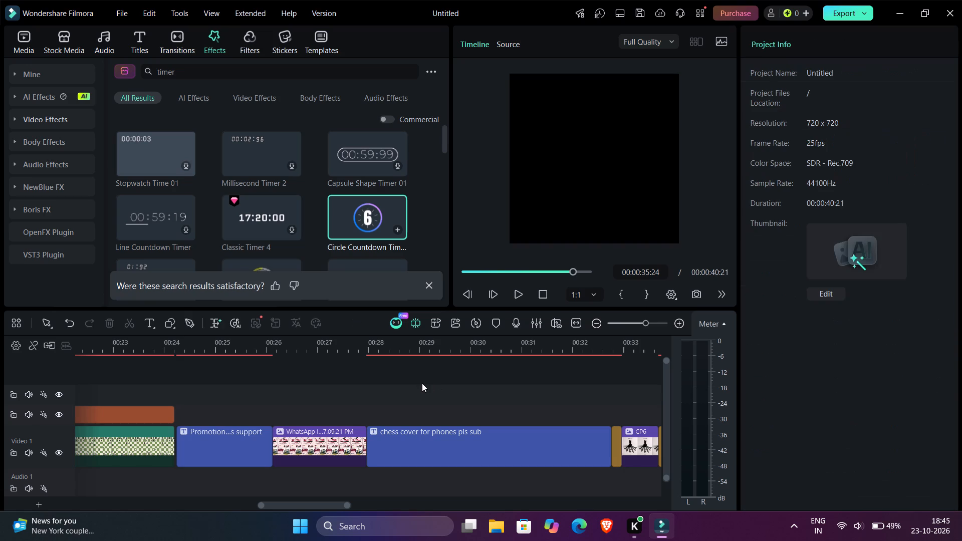
{"action": "left_click", "coordinate": [466, 351]}
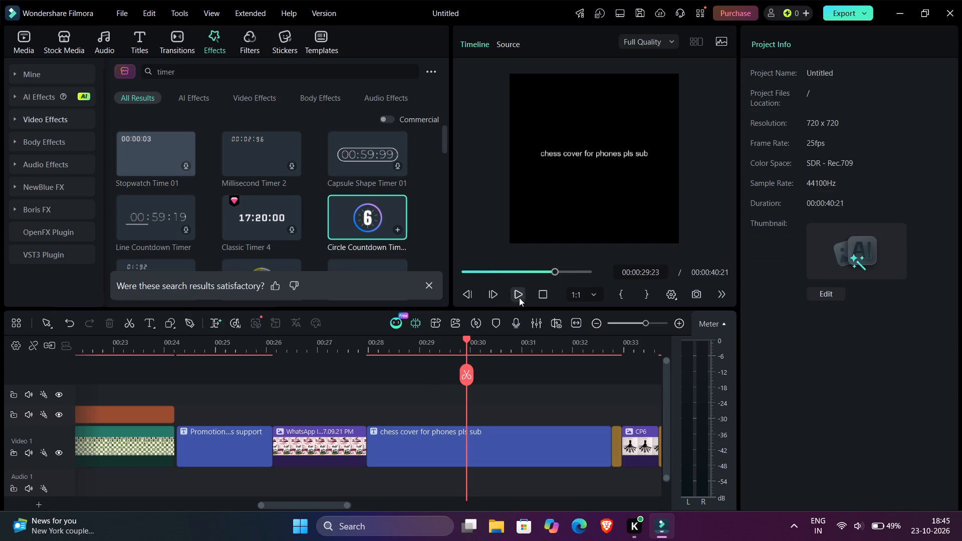
{"action": "left_click", "coordinate": [517, 292]}
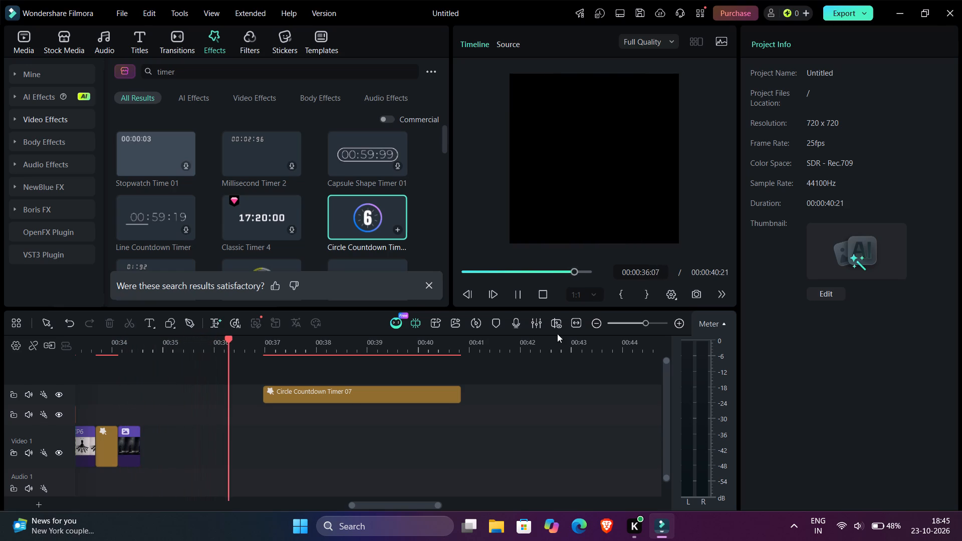
{"action": "left_click", "coordinate": [521, 291]}
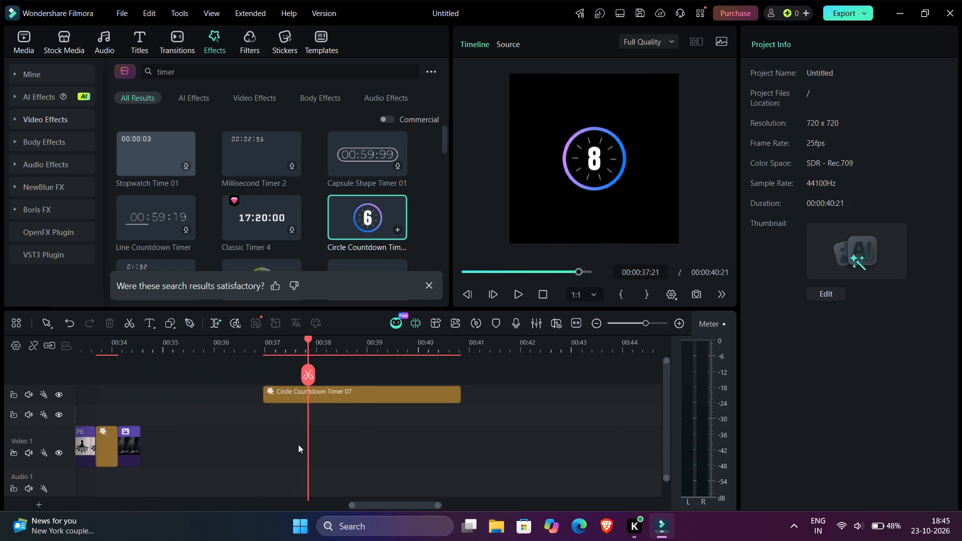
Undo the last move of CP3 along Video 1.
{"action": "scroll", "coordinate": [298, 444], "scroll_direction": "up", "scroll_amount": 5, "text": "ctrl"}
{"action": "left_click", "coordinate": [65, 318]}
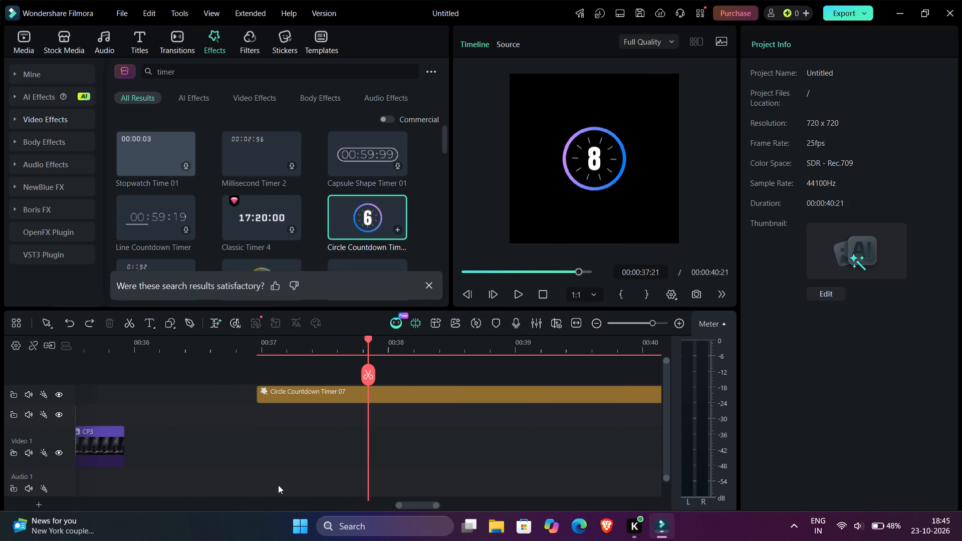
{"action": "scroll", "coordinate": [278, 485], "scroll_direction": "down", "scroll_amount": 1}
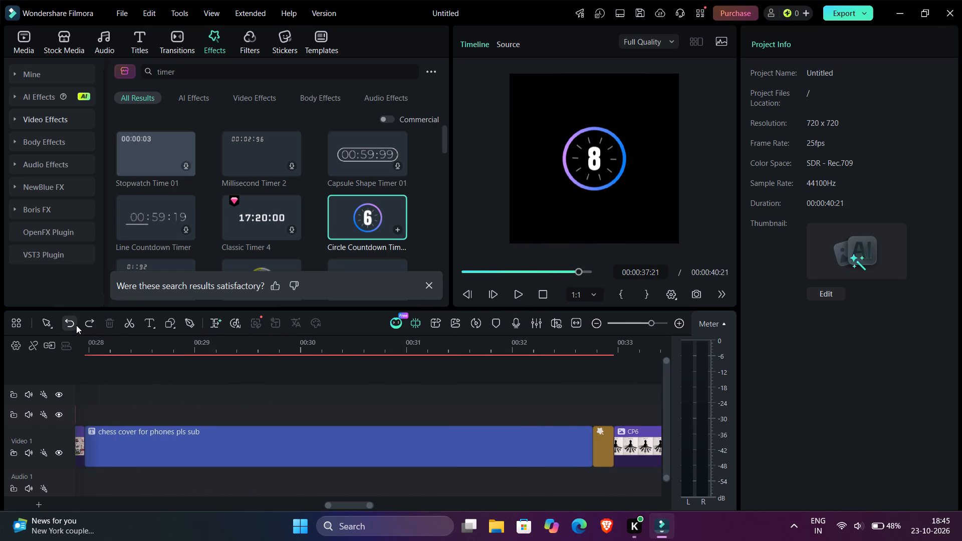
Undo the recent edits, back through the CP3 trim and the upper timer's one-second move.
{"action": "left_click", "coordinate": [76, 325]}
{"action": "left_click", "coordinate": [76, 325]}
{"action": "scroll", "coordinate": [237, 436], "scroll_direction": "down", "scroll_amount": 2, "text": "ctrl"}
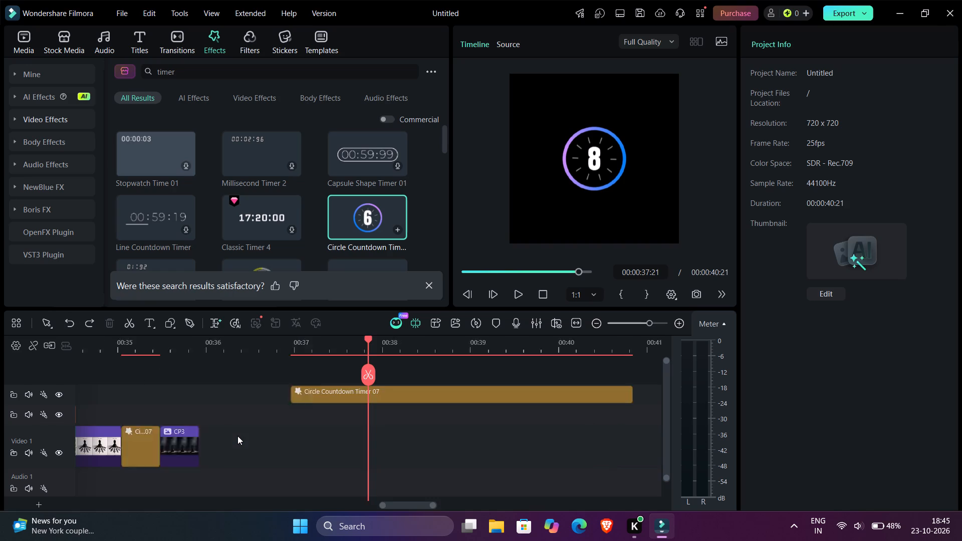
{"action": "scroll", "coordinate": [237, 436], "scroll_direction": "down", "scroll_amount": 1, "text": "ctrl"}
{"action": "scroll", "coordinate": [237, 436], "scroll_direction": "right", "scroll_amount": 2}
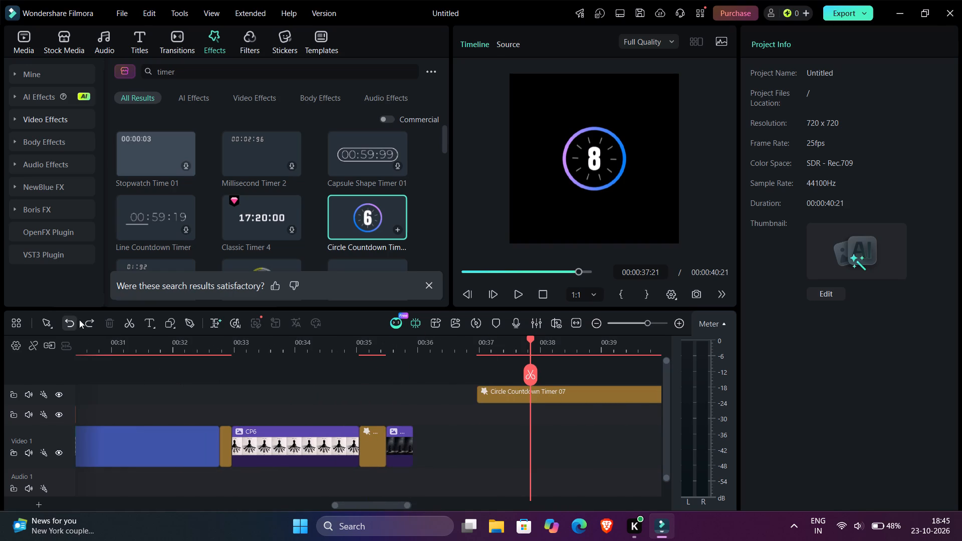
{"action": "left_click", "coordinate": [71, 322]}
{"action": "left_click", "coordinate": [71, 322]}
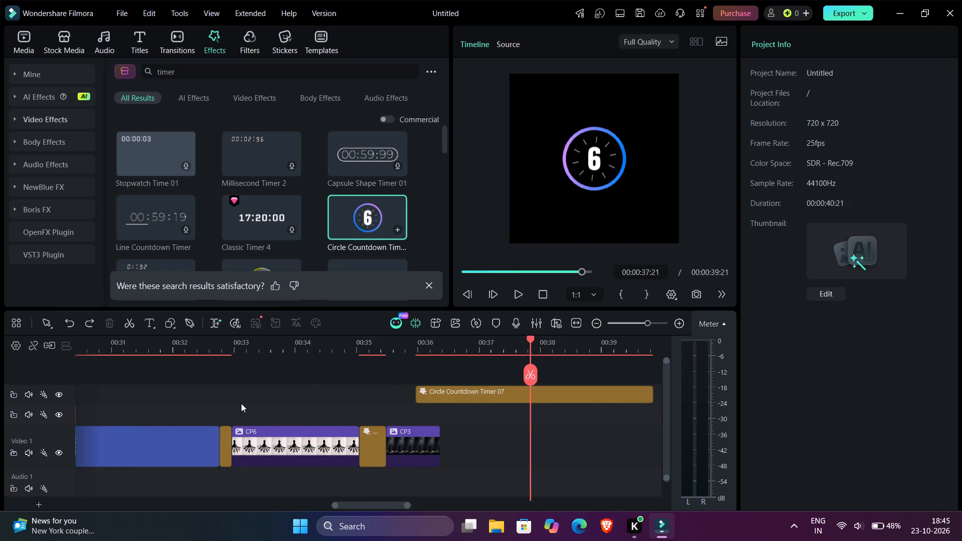
Move the upper-track Circle Countdown Timer 07 later along its track, to start at about 00:00:37:10.
{"action": "scroll", "coordinate": [241, 403], "scroll_direction": "right", "scroll_amount": 1}
{"action": "left_click_drag", "start_coordinate": [478, 389], "coordinate": [566, 391]}
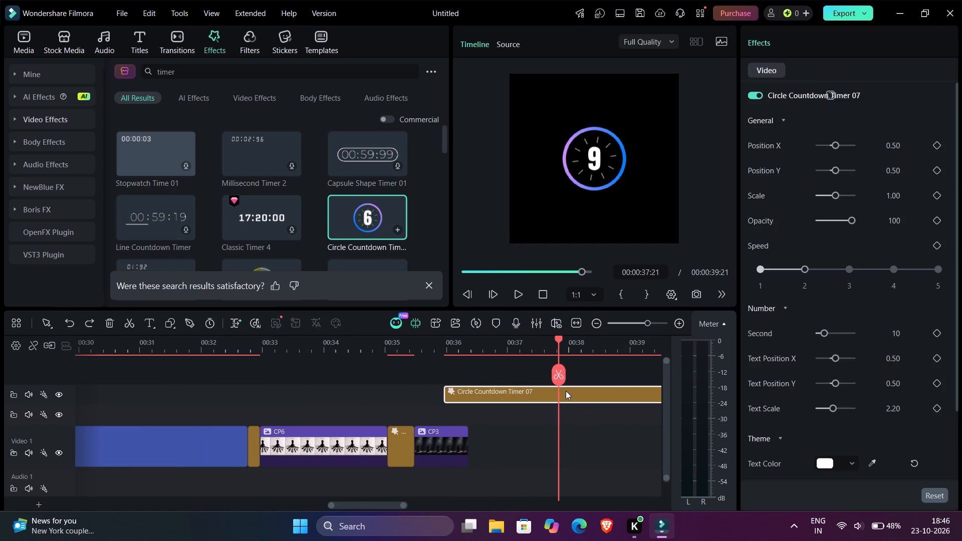
{"action": "left_click_drag", "start_coordinate": [566, 391], "coordinate": [595, 391]}
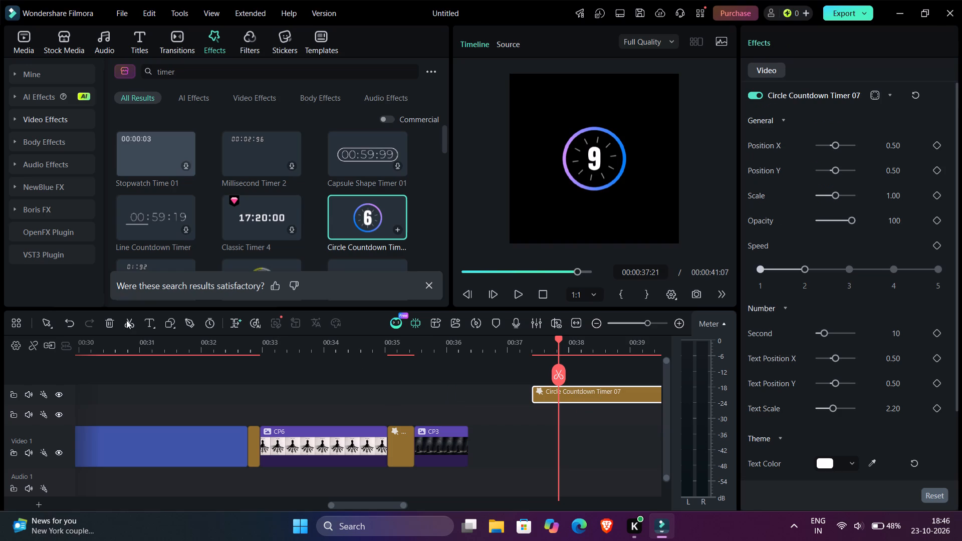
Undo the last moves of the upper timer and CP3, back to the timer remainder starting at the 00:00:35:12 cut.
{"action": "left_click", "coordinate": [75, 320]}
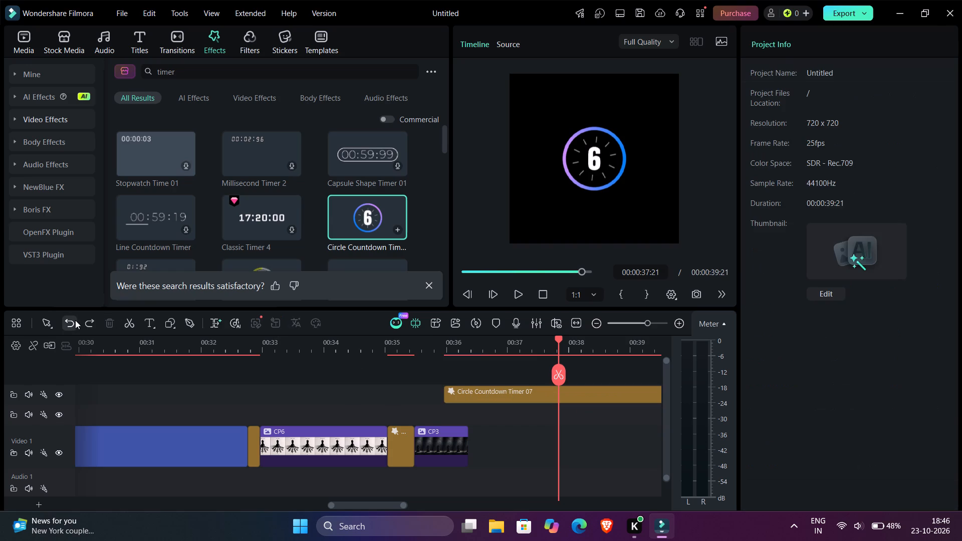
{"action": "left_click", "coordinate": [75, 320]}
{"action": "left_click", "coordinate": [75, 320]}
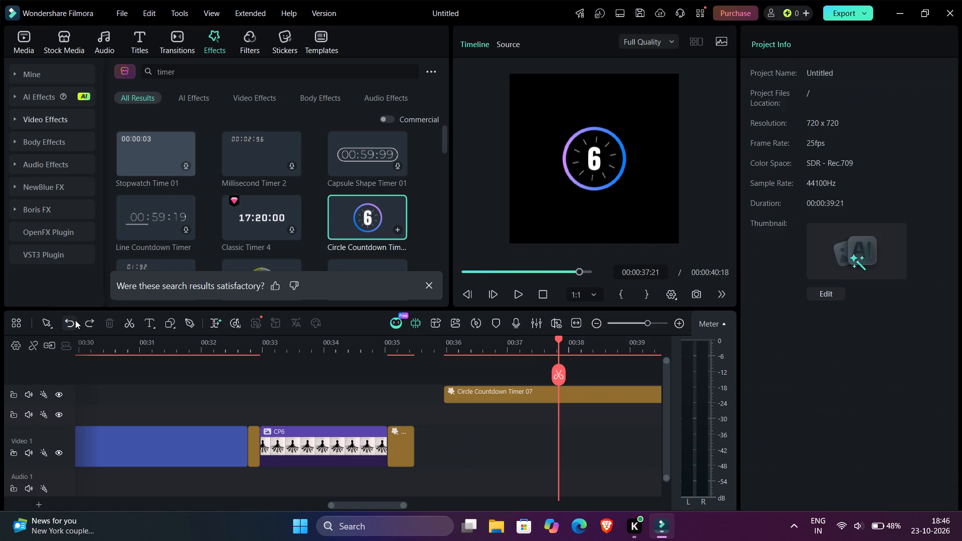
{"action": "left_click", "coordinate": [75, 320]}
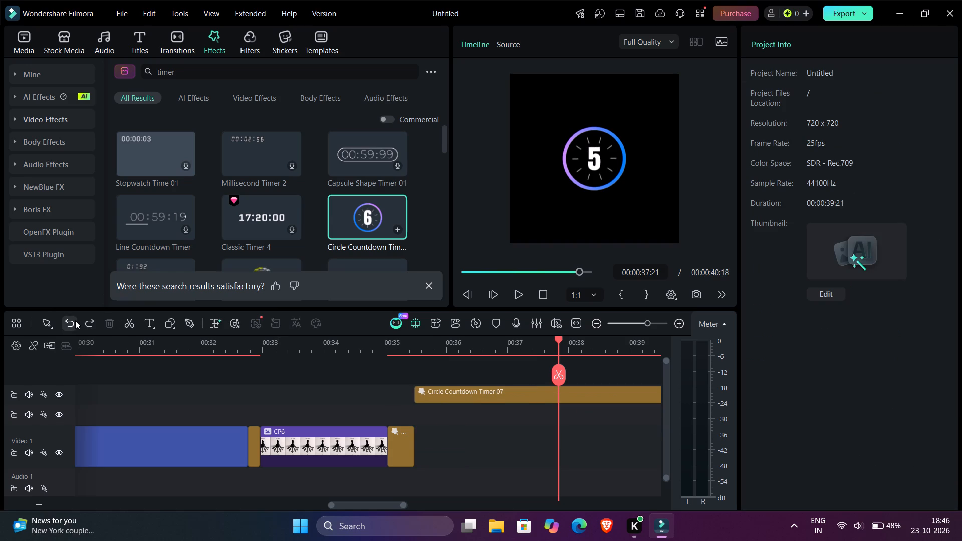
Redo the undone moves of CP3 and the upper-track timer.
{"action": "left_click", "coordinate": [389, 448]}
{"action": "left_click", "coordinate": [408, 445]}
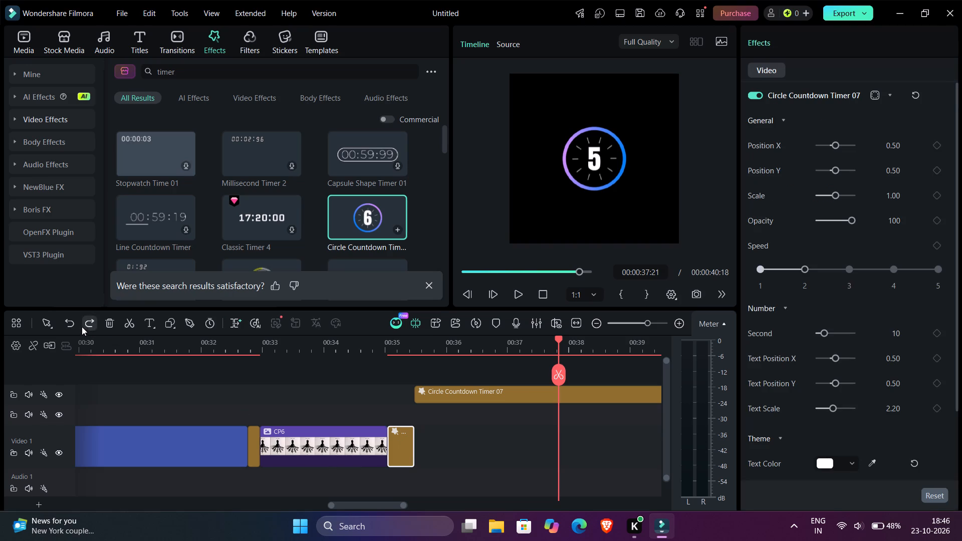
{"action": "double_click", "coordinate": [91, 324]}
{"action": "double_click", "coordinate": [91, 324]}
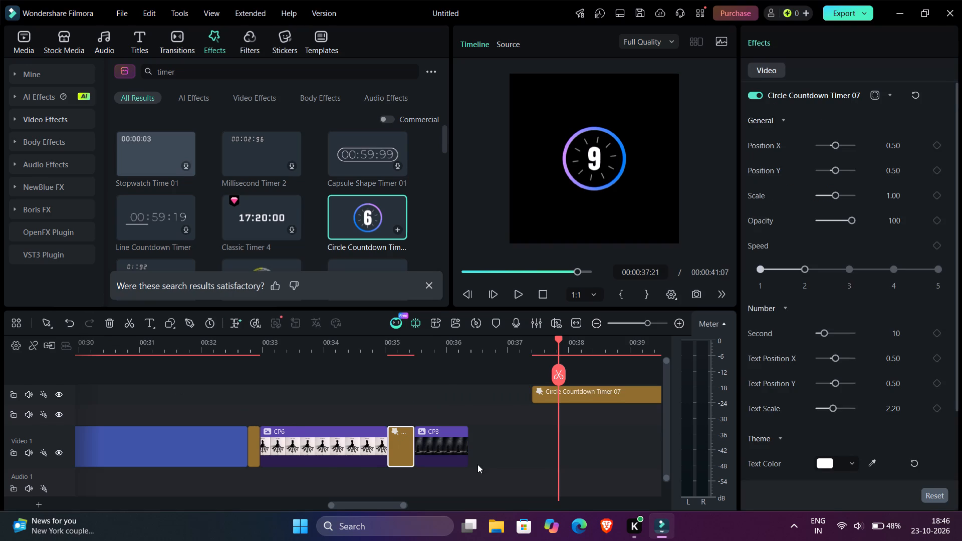
Trim about 13 frames off CP6's end and shift the following timer piece and CP3 back to close the gap.
{"action": "left_click", "coordinate": [457, 457]}
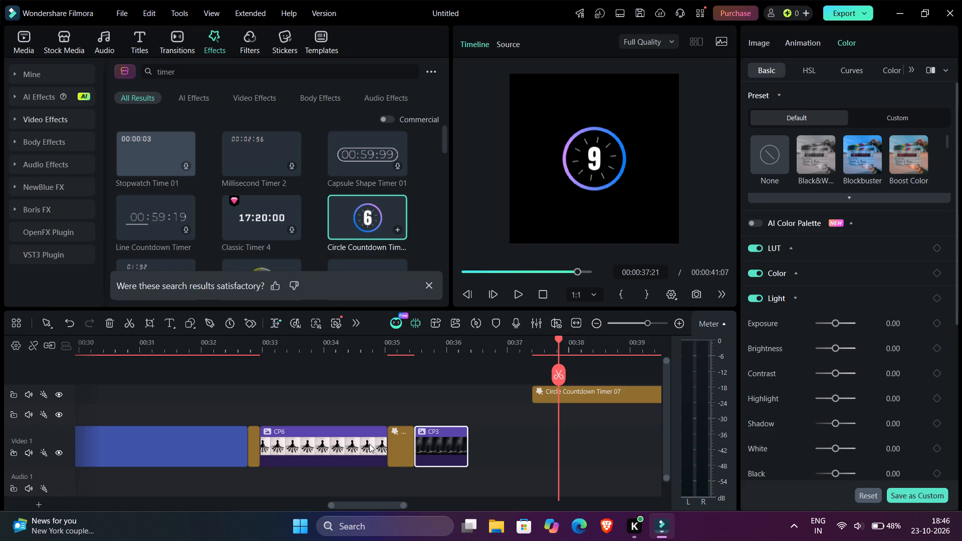
{"action": "left_click", "coordinate": [369, 444]}
{"action": "left_click_drag", "start_coordinate": [385, 444], "coordinate": [353, 443]}
{"action": "left_click_drag", "start_coordinate": [394, 446], "coordinate": [360, 451]}
{"action": "left_click_drag", "start_coordinate": [421, 445], "coordinate": [386, 440]}
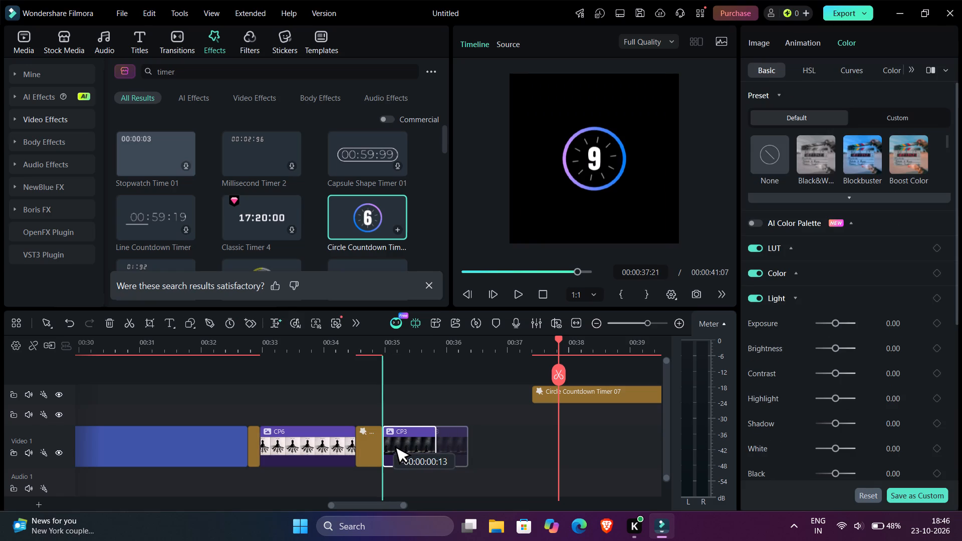
{"action": "left_click_drag", "start_coordinate": [386, 440], "coordinate": [388, 441]}
Shorten the end of the "chess cover for phones pls sub" title by about one second, to about 00:00:31:19.
{"action": "left_click", "coordinate": [252, 445]}
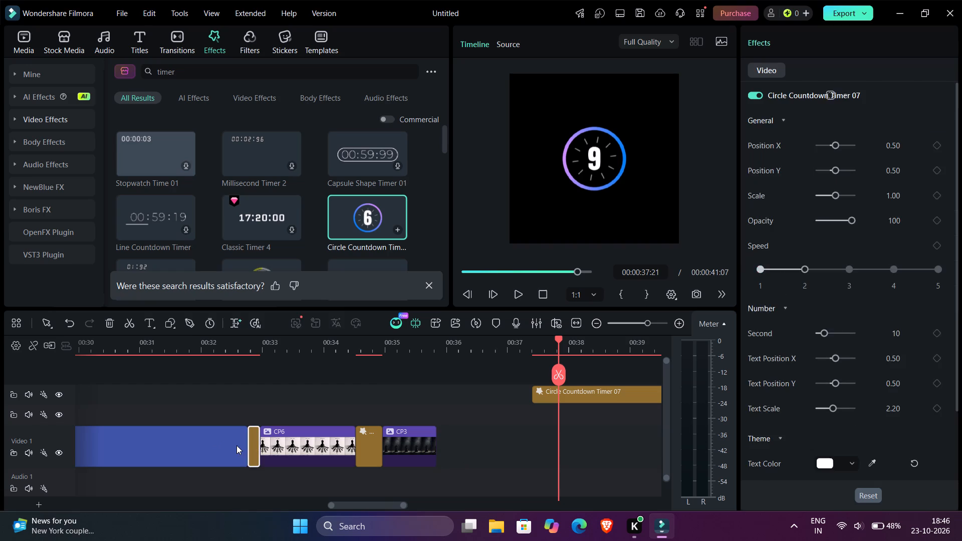
{"action": "left_click", "coordinate": [236, 445]}
{"action": "left_click_drag", "start_coordinate": [243, 445], "coordinate": [183, 455]}
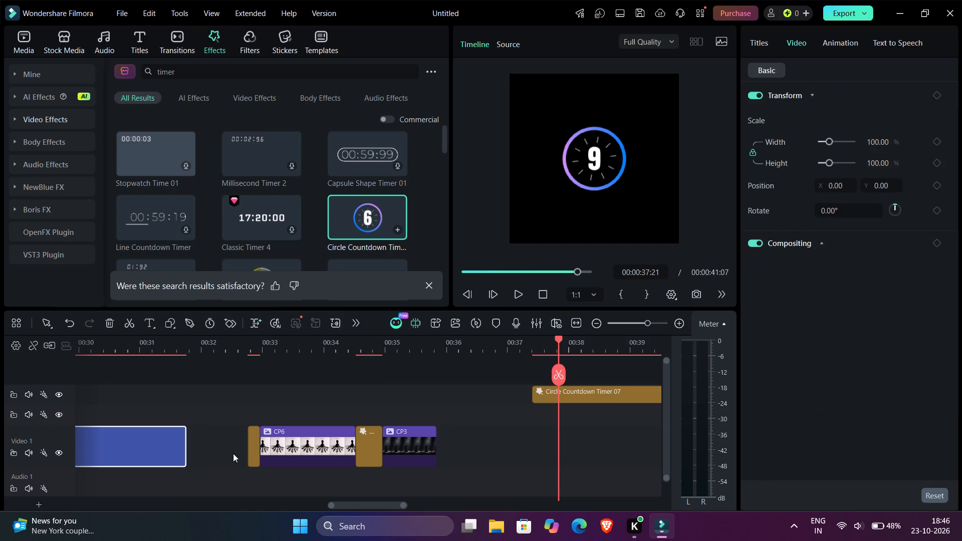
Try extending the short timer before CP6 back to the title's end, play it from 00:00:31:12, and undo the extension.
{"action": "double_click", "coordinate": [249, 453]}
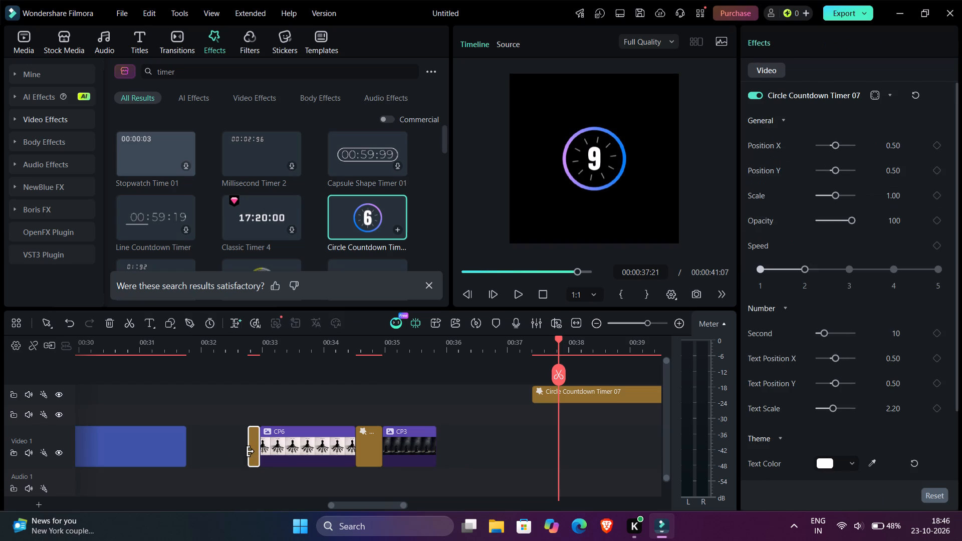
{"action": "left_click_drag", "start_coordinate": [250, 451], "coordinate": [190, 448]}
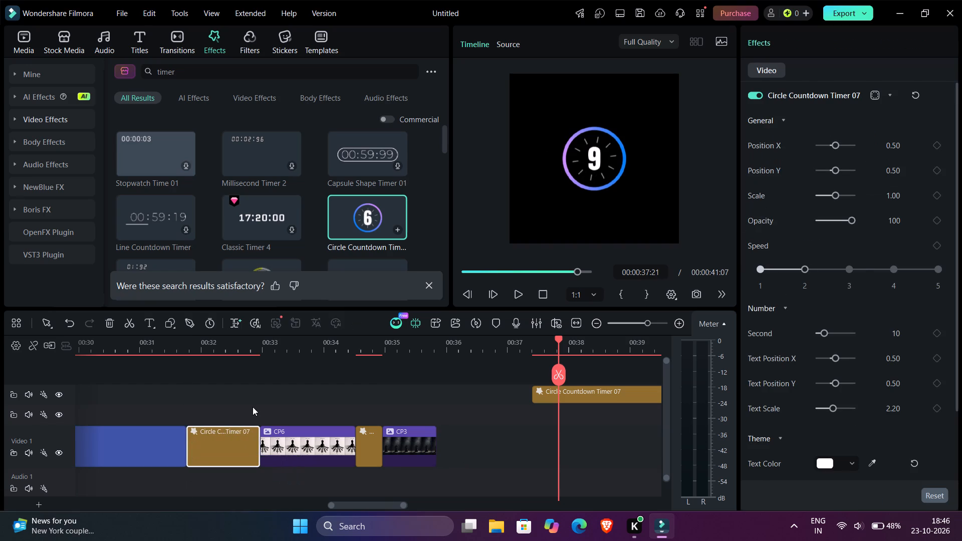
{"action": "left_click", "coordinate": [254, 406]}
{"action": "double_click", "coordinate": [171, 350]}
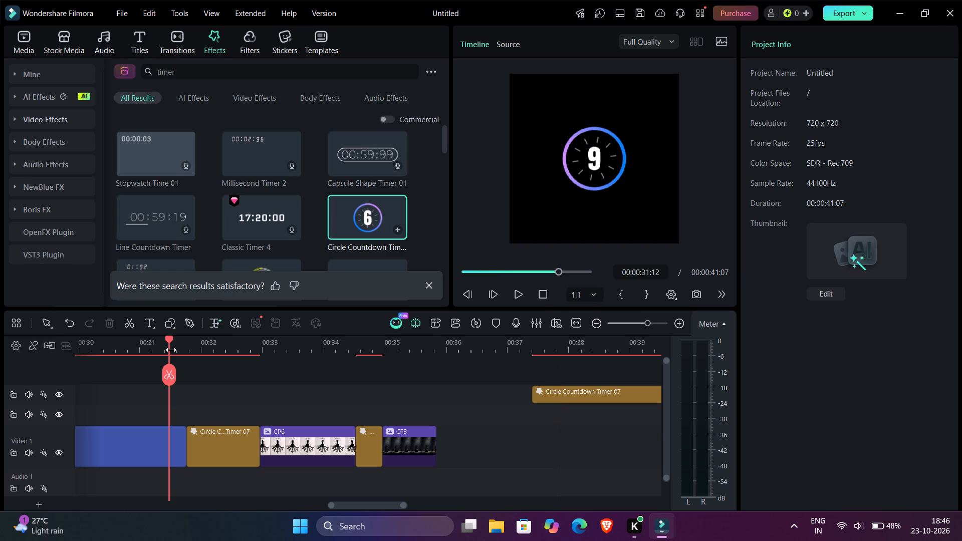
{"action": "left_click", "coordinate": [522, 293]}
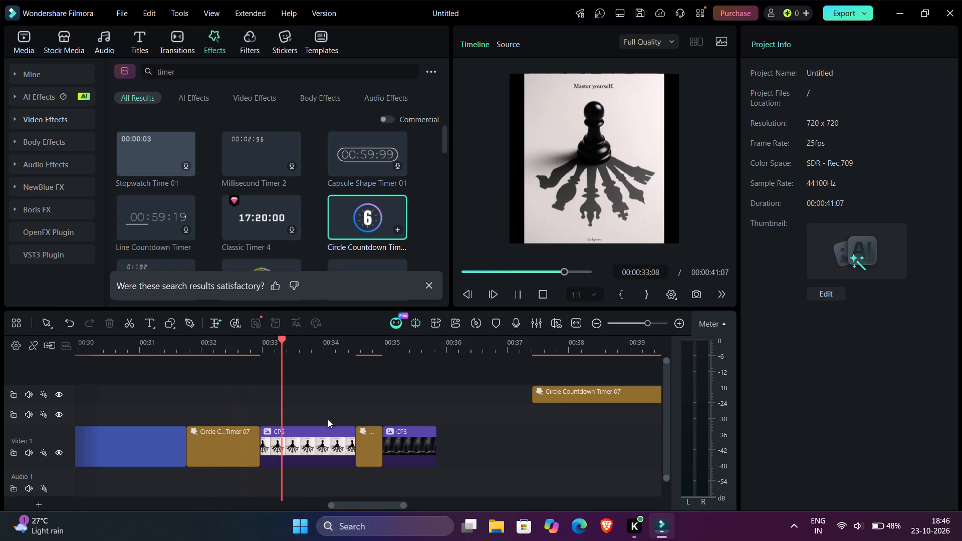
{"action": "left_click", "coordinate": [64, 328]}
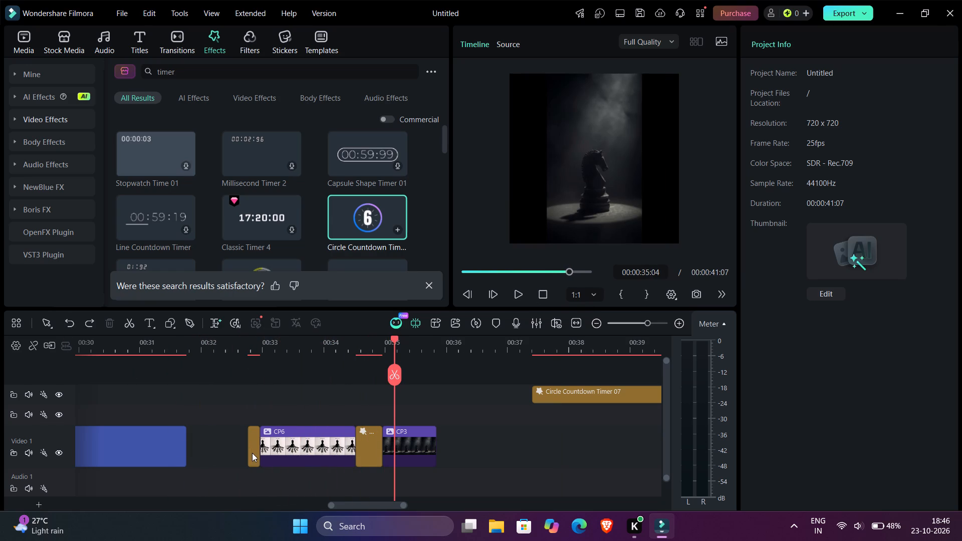
Move the short timer piece directly after the shortened title and delete the empty gap before CP6.
{"action": "left_click_drag", "start_coordinate": [252, 453], "coordinate": [197, 441]}
{"action": "left_click", "coordinate": [197, 441]}
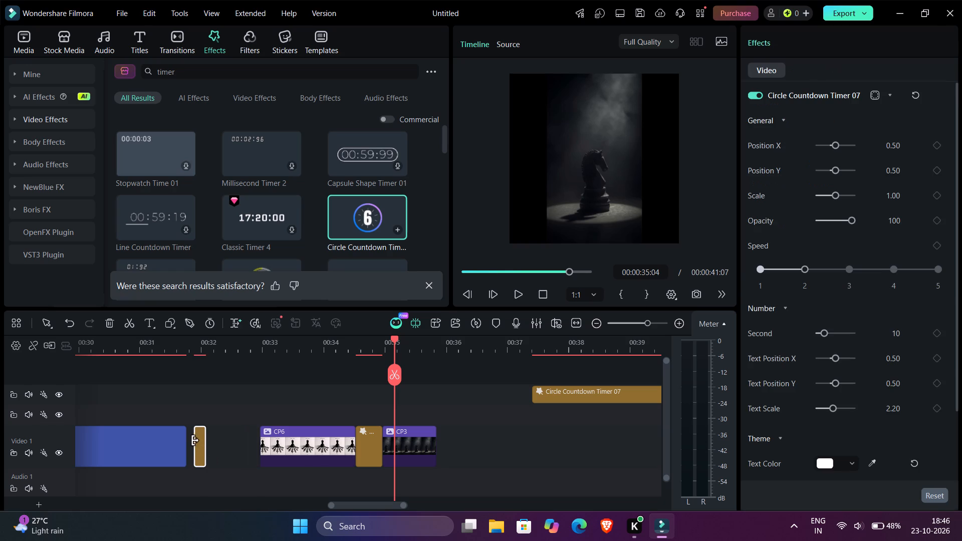
{"action": "left_click_drag", "start_coordinate": [198, 442], "coordinate": [190, 440]}
{"action": "left_click", "coordinate": [255, 436]}
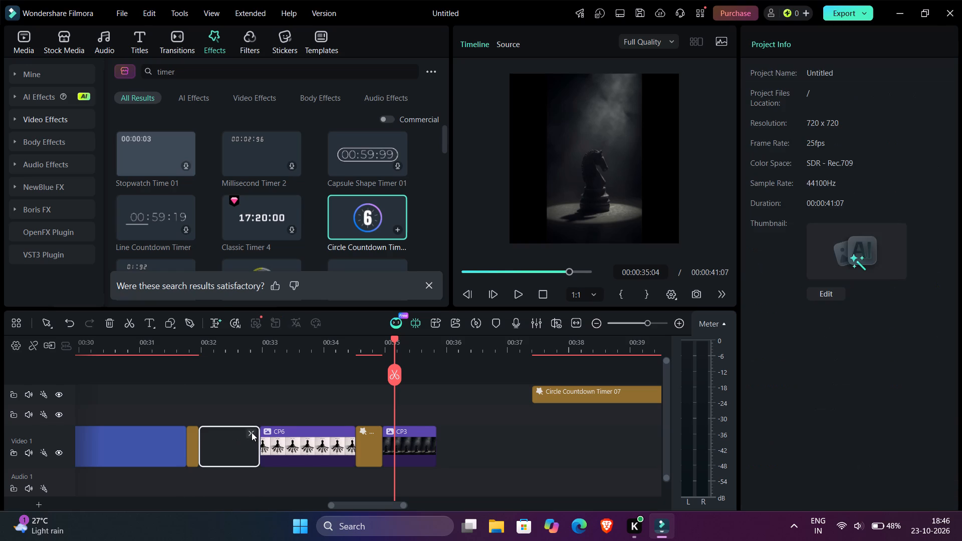
{"action": "left_click", "coordinate": [252, 432]}
{"action": "scroll", "coordinate": [460, 426], "scroll_direction": "right", "scroll_amount": 1}
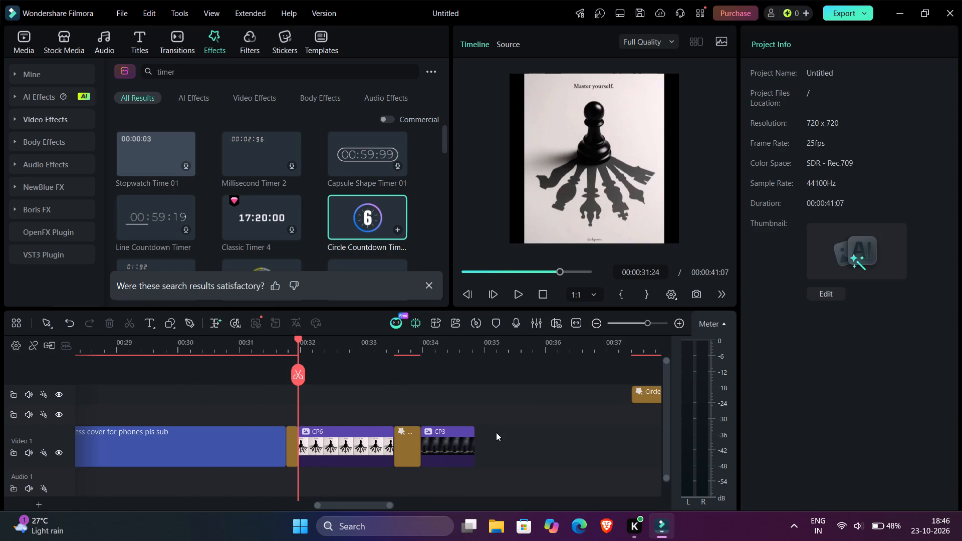
{"action": "left_click", "coordinate": [490, 418]}
Import the dark-shakhmati-korol chess image (85444.jpeg) from Downloads into the project media, without creating a proxy file.
{"action": "left_click", "coordinate": [30, 36]}
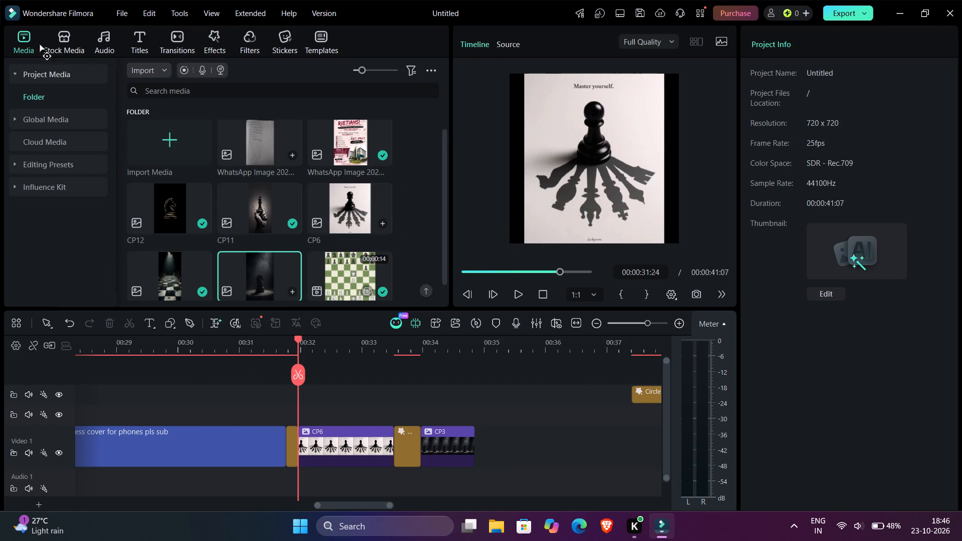
{"action": "left_click", "coordinate": [187, 148]}
{"action": "scroll", "coordinate": [326, 297], "scroll_direction": "down", "scroll_amount": 1}
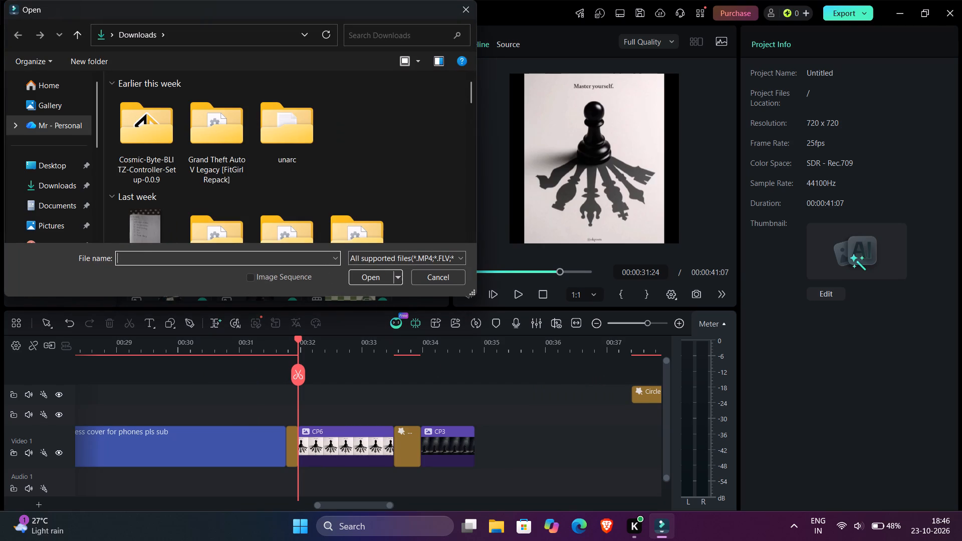
{"action": "scroll", "coordinate": [324, 253], "scroll_direction": "down", "scroll_amount": 8}
{"action": "scroll", "coordinate": [362, 163], "scroll_direction": "down", "scroll_amount": 6}
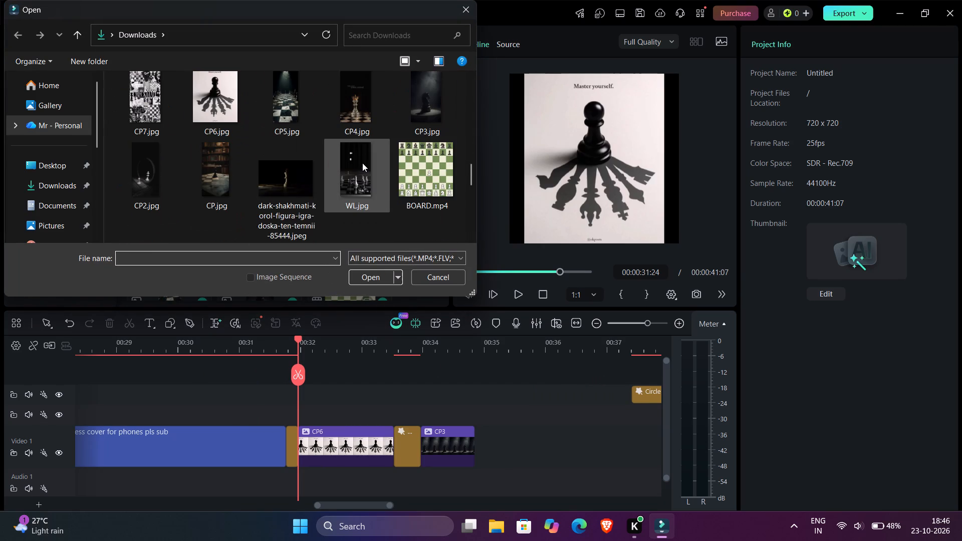
{"action": "scroll", "coordinate": [362, 163], "scroll_direction": "down", "scroll_amount": 1}
{"action": "scroll", "coordinate": [362, 163], "scroll_direction": "up", "scroll_amount": 1}
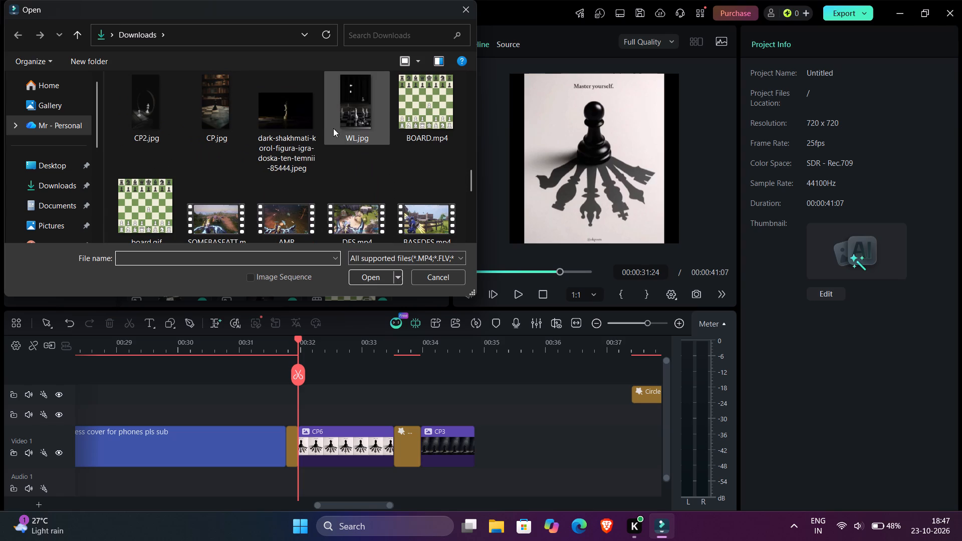
{"action": "left_click", "coordinate": [275, 125]}
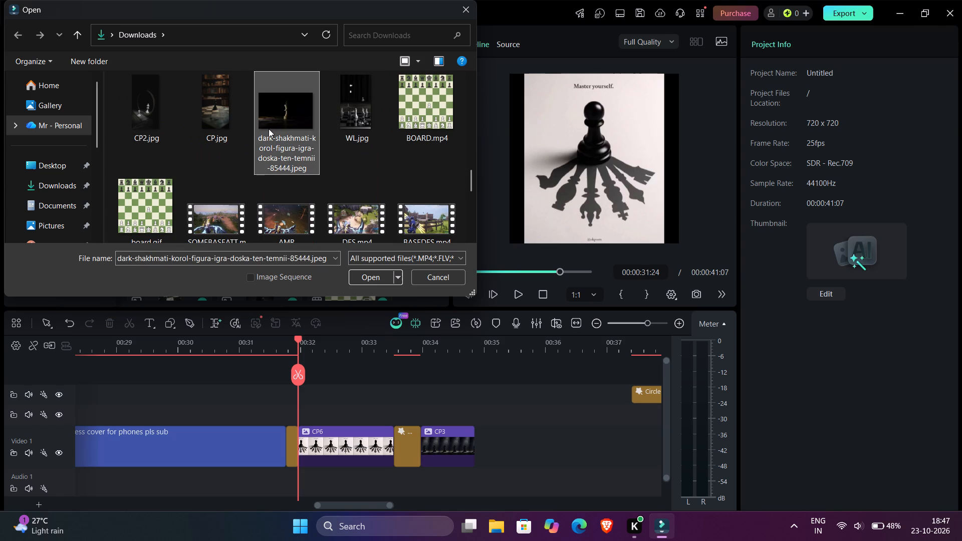
{"action": "double_click", "coordinate": [269, 129]}
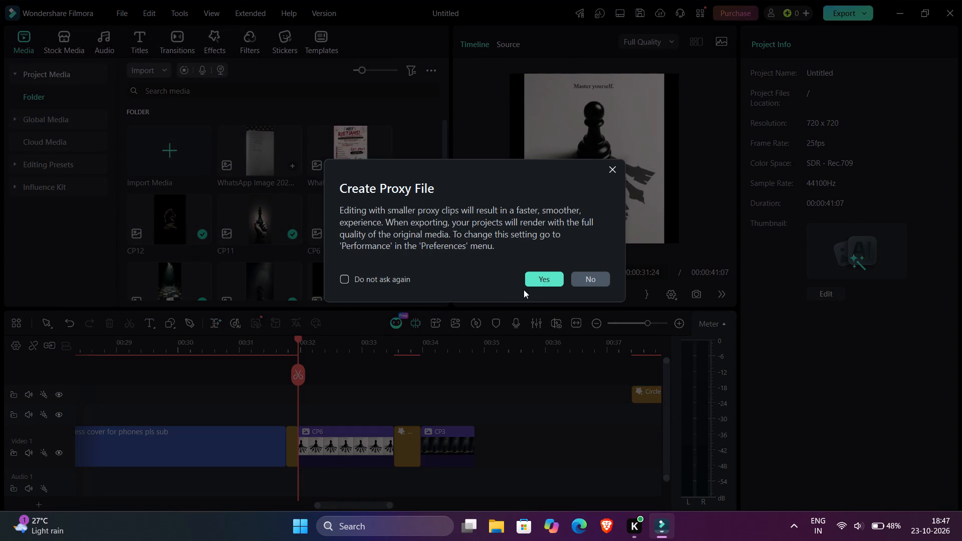
{"action": "left_click", "coordinate": [605, 277]}
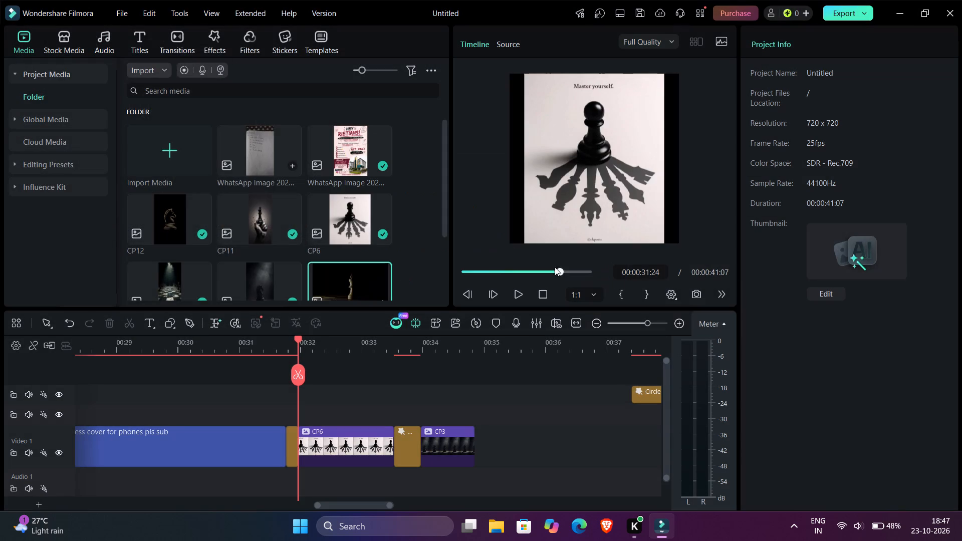
Insert the dark-shakhmati-korol image on the main video track at 00:00:31:24, directly before CP6.
{"action": "scroll", "coordinate": [405, 218], "scroll_direction": "down", "scroll_amount": 2}
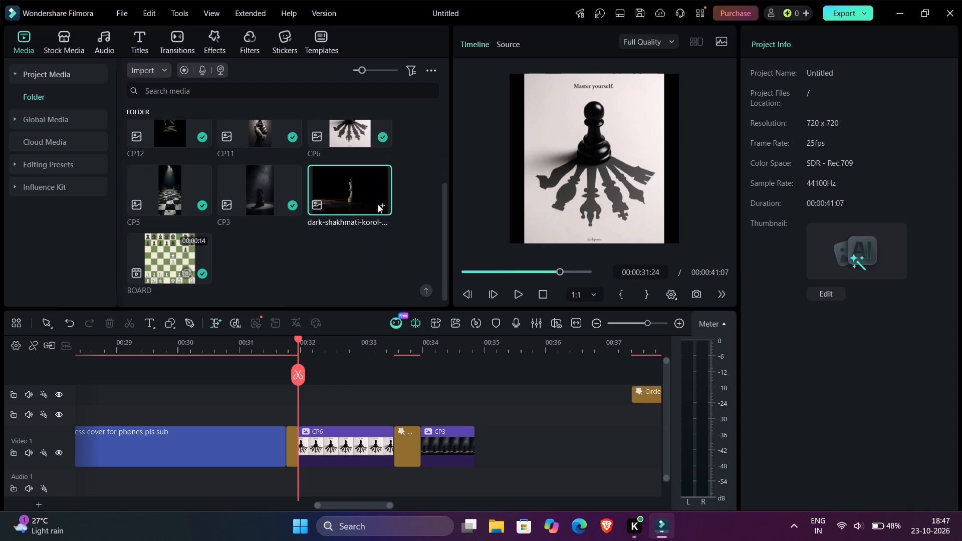
{"action": "left_click", "coordinate": [384, 203]}
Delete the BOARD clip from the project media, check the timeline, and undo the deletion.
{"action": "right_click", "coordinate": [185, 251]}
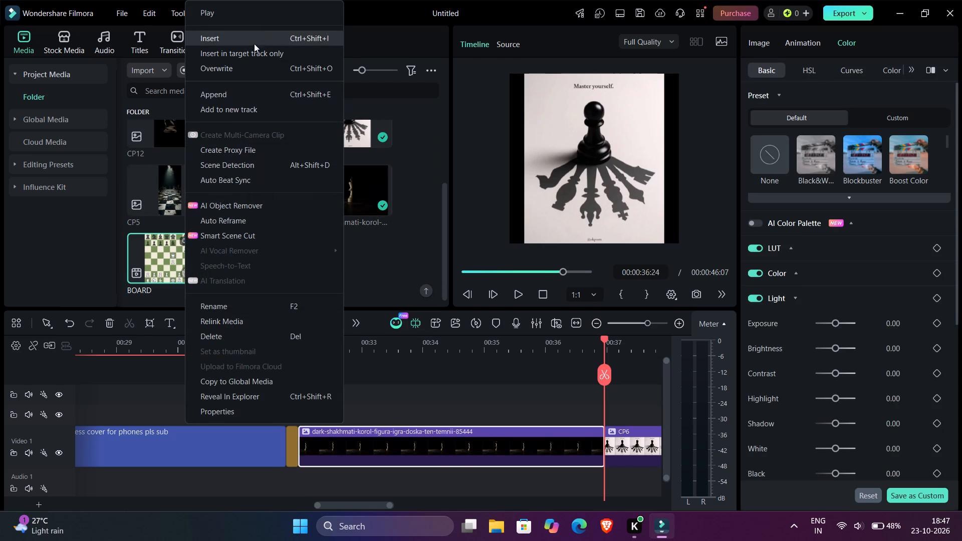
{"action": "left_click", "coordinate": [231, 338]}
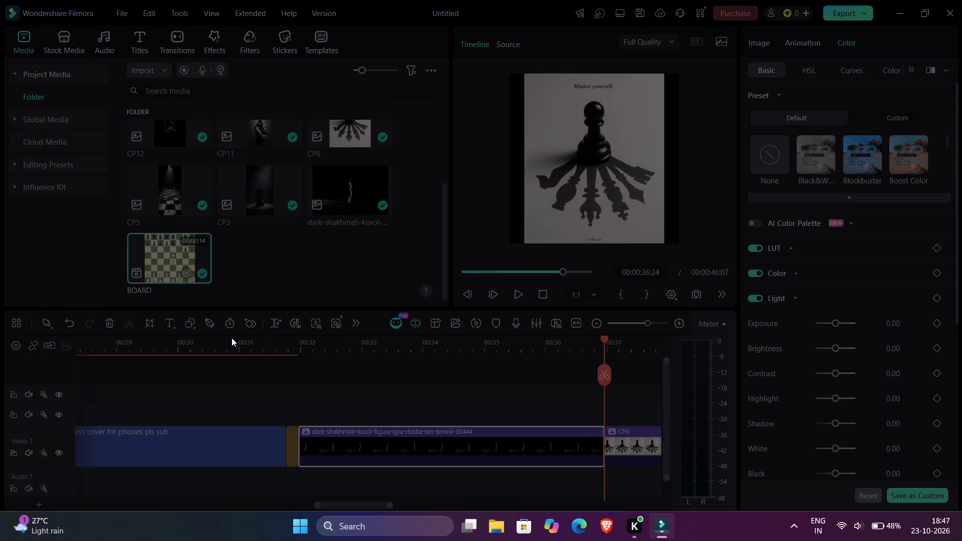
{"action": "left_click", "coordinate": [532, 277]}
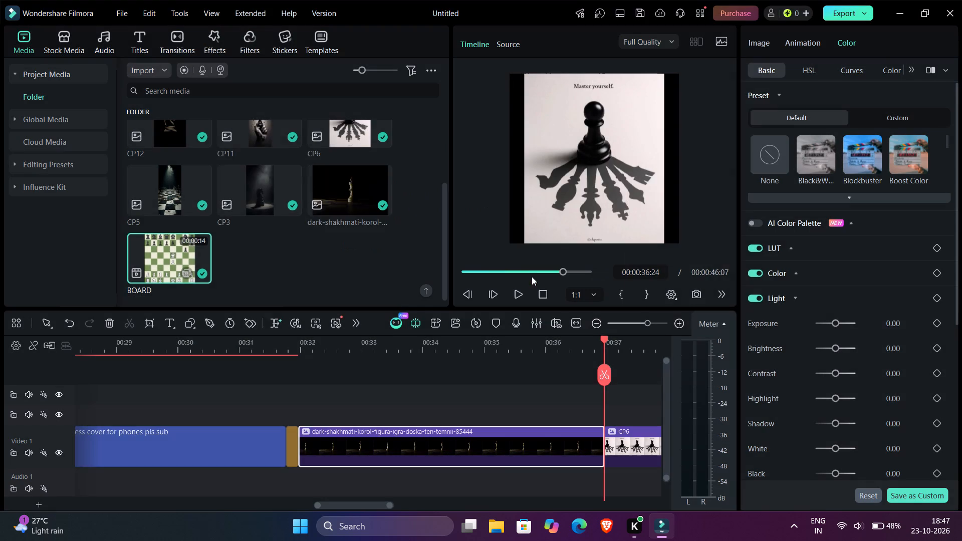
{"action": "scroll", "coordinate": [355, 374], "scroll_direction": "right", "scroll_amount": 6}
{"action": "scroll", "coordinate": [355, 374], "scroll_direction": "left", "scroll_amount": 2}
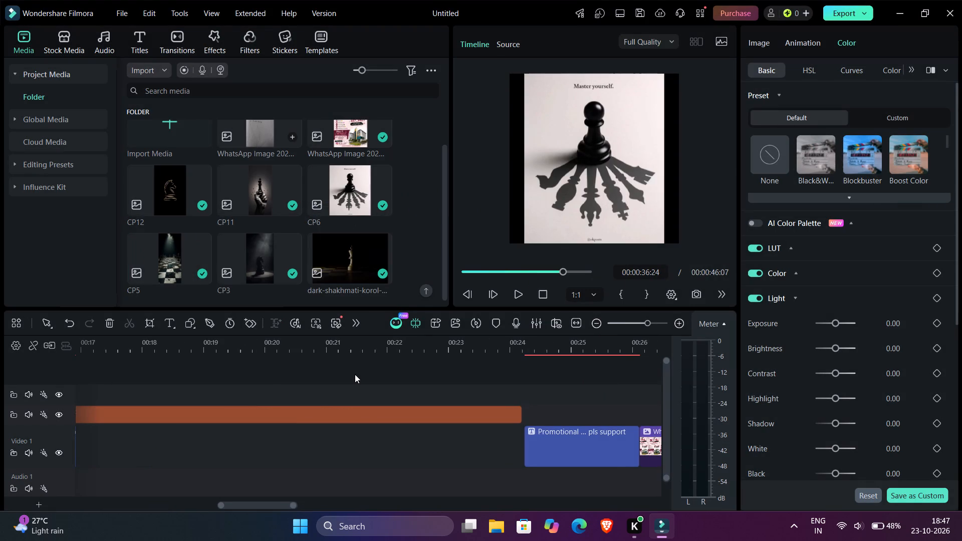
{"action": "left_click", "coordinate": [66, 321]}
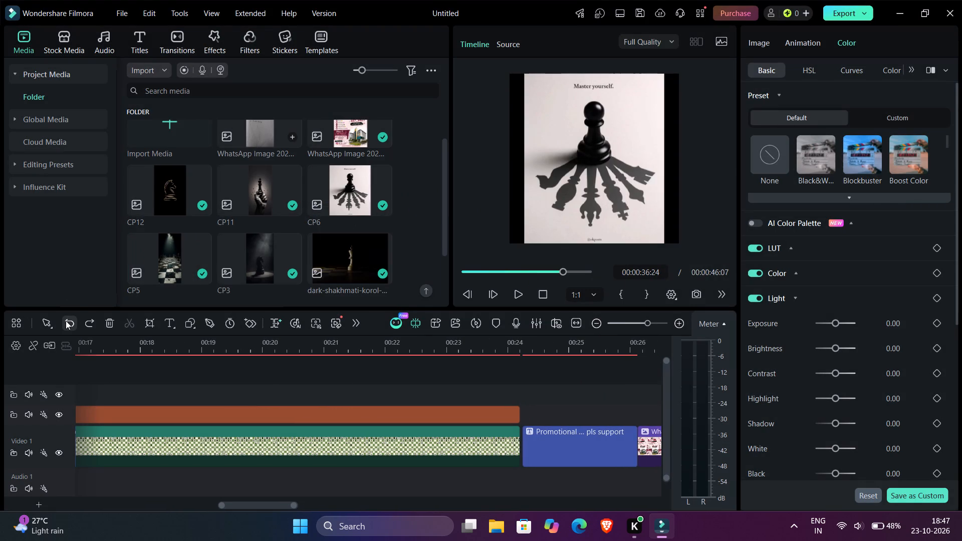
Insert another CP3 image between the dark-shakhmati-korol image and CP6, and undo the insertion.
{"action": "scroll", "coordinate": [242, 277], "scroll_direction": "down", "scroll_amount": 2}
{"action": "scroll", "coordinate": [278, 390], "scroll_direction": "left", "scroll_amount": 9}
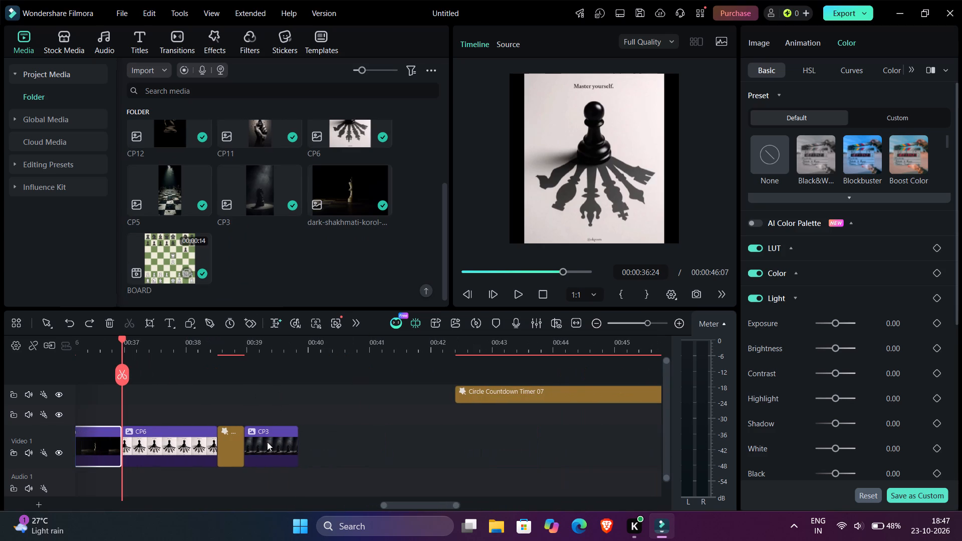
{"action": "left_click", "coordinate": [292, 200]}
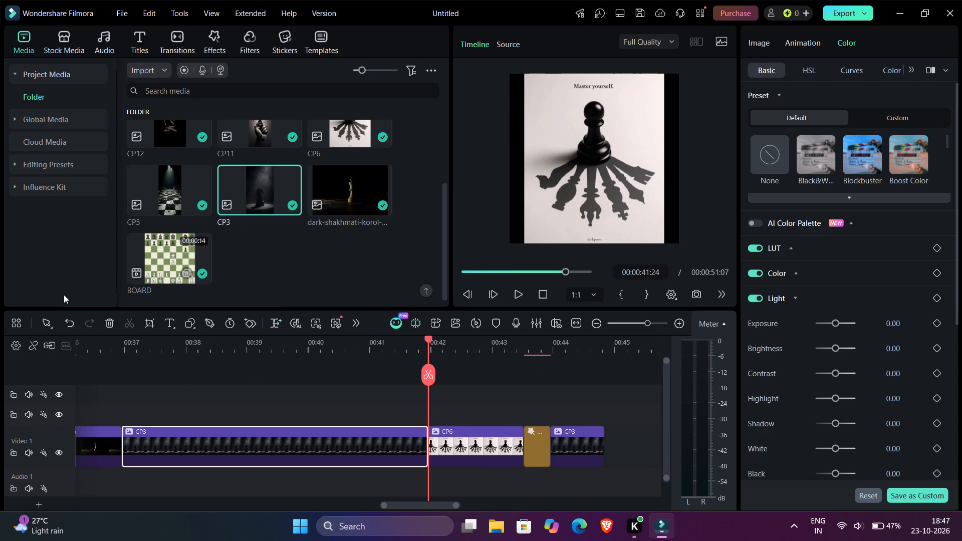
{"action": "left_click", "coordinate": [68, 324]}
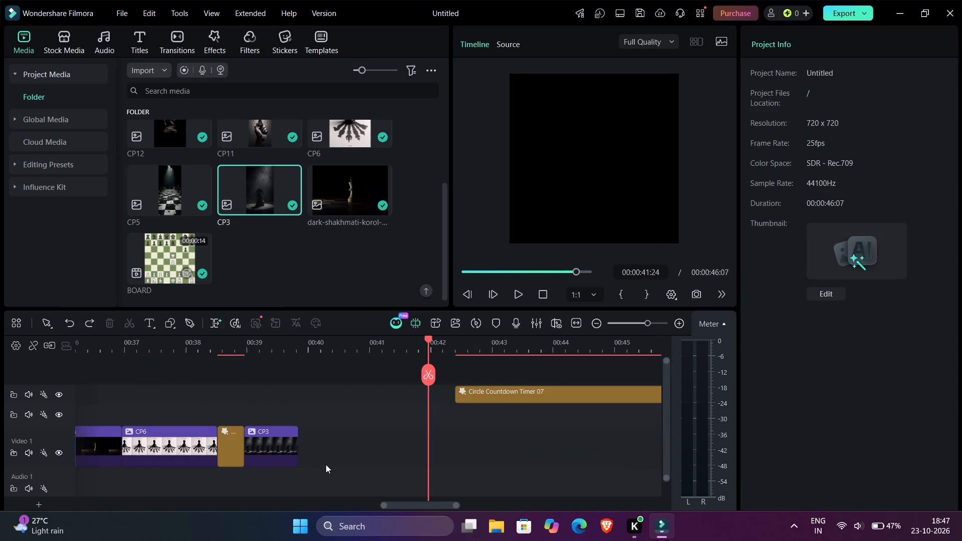
Add a second CP3 image to the main video track at 00:00:39:24, just after the existing short CP3.
{"action": "left_click", "coordinate": [302, 450]}
{"action": "left_click", "coordinate": [311, 449]}
{"action": "left_click_drag", "start_coordinate": [427, 364], "coordinate": [306, 403]}
{"action": "double_click", "coordinate": [310, 446]}
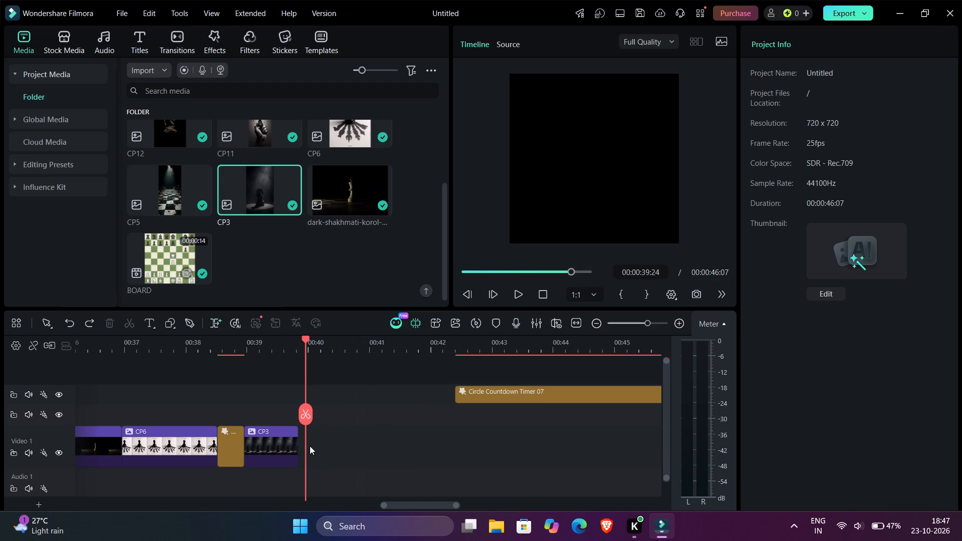
{"action": "left_click", "coordinate": [290, 201]}
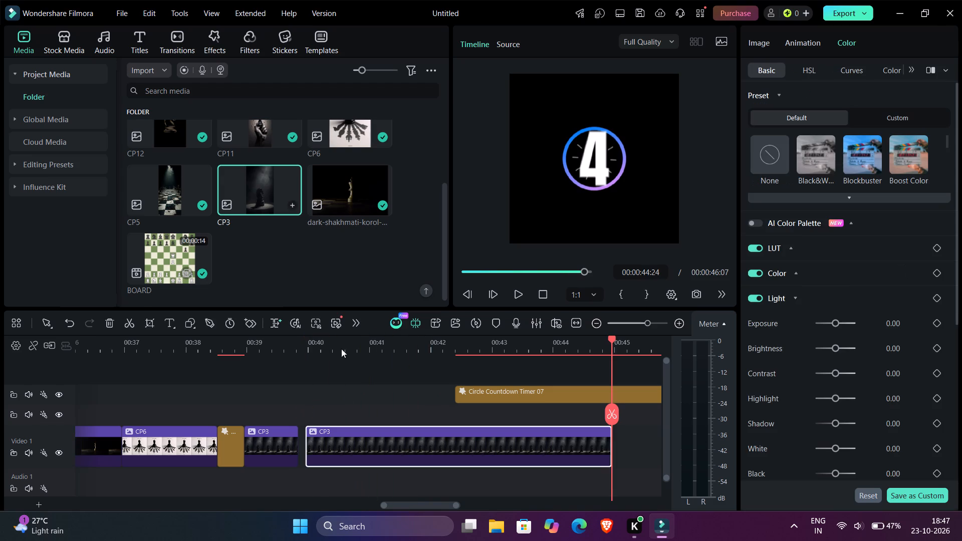
Trim the new CP3 from its start to about 2.5 seconds and move it to the track above, starting near 00:00:43:24.
{"action": "left_click_drag", "start_coordinate": [432, 445], "coordinate": [444, 445]}
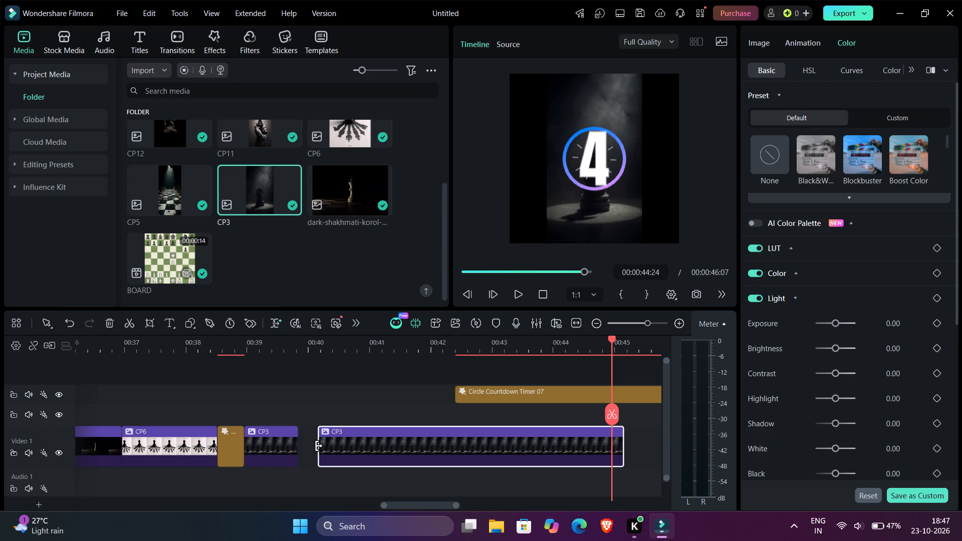
{"action": "left_click_drag", "start_coordinate": [319, 446], "coordinate": [472, 449]}
{"action": "left_click_drag", "start_coordinate": [534, 440], "coordinate": [699, 448]}
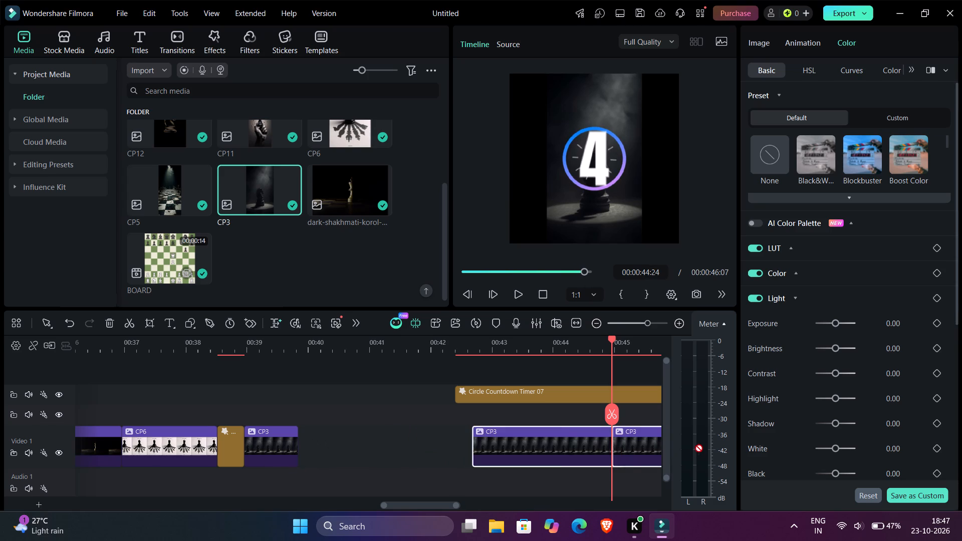
{"action": "left_click_drag", "start_coordinate": [699, 448], "coordinate": [613, 412]}
Move the long Circle Countdown Timer 07 piece down to the main video track, directly after the short CP3.
{"action": "left_click_drag", "start_coordinate": [573, 388], "coordinate": [419, 445]}
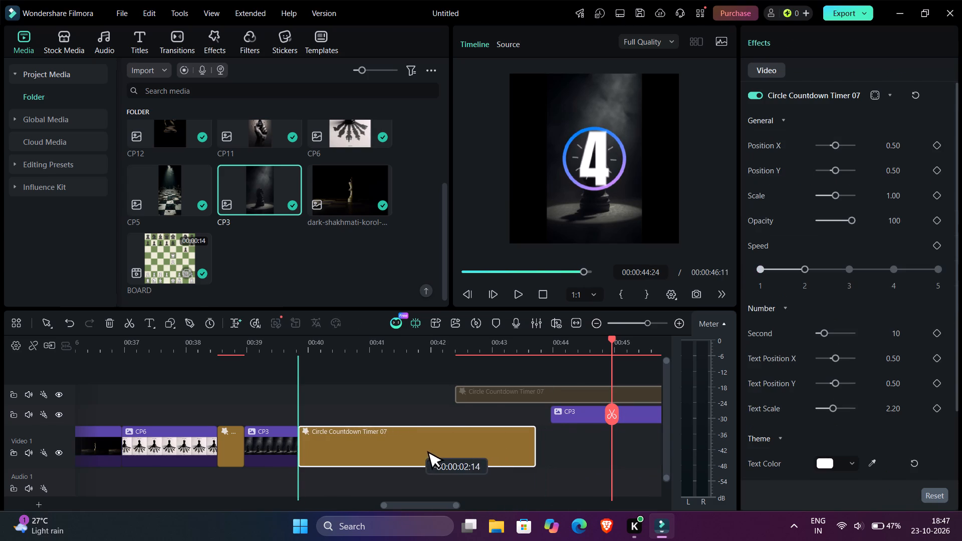
{"action": "left_click_drag", "start_coordinate": [419, 445], "coordinate": [418, 445]}
Play the long countdown timer from 00:00:39:18 and examine the settings of the short timer piece between CP6 and CP3.
{"action": "left_click", "coordinate": [305, 393]}
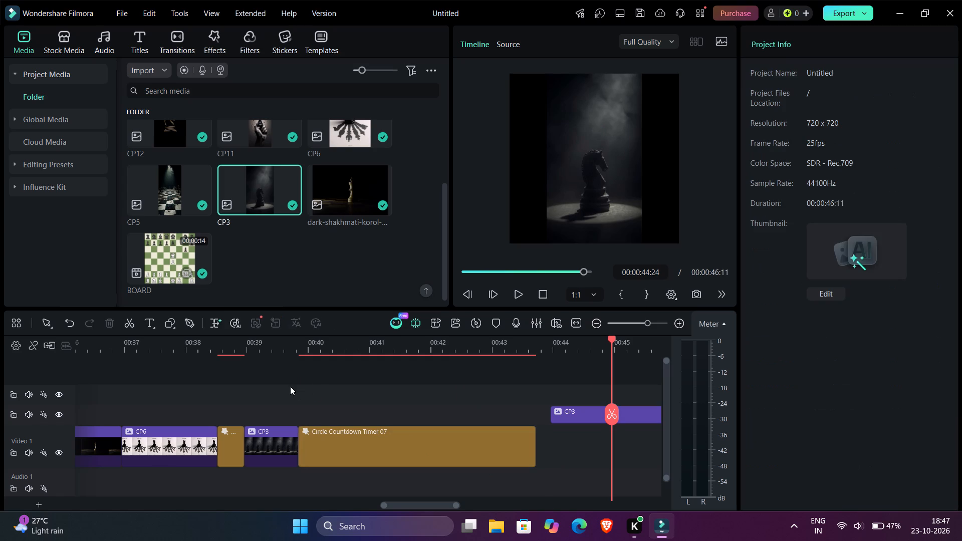
{"action": "left_click", "coordinate": [289, 385]}
{"action": "left_click", "coordinate": [292, 350]}
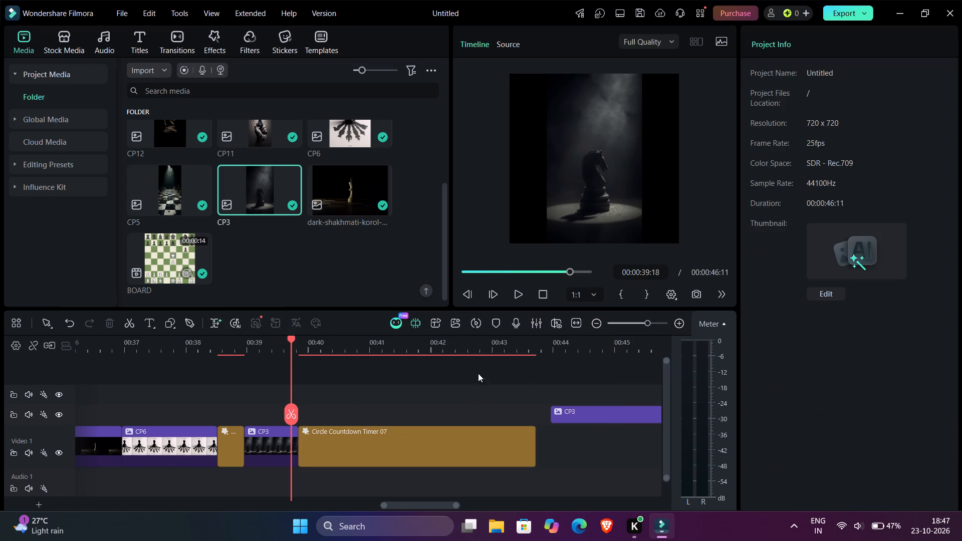
{"action": "left_click", "coordinate": [521, 296]}
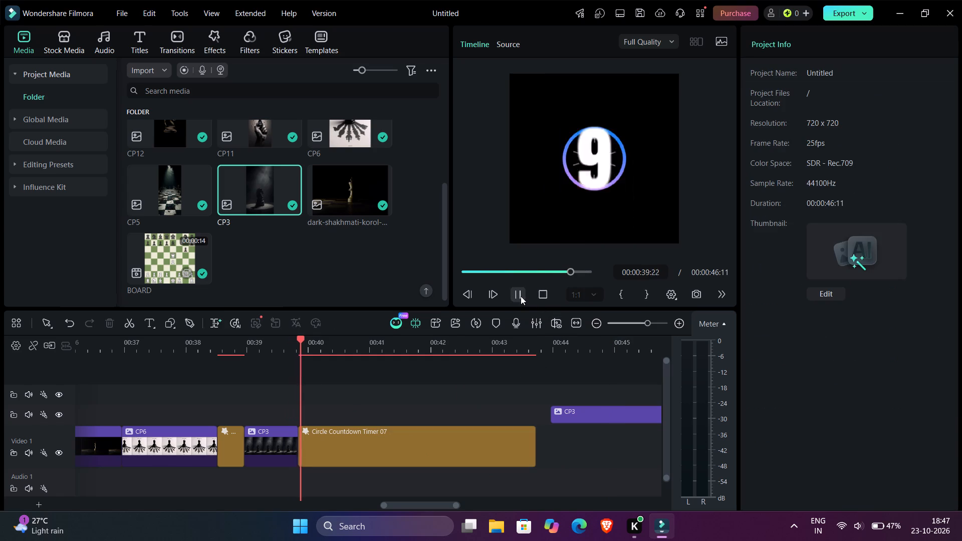
{"action": "left_click", "coordinate": [521, 296]}
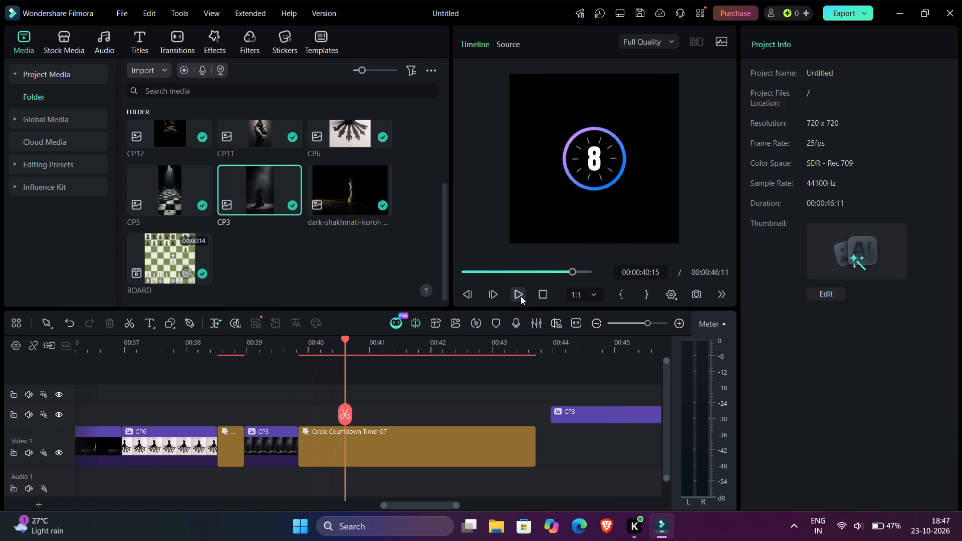
{"action": "left_click", "coordinate": [521, 296]}
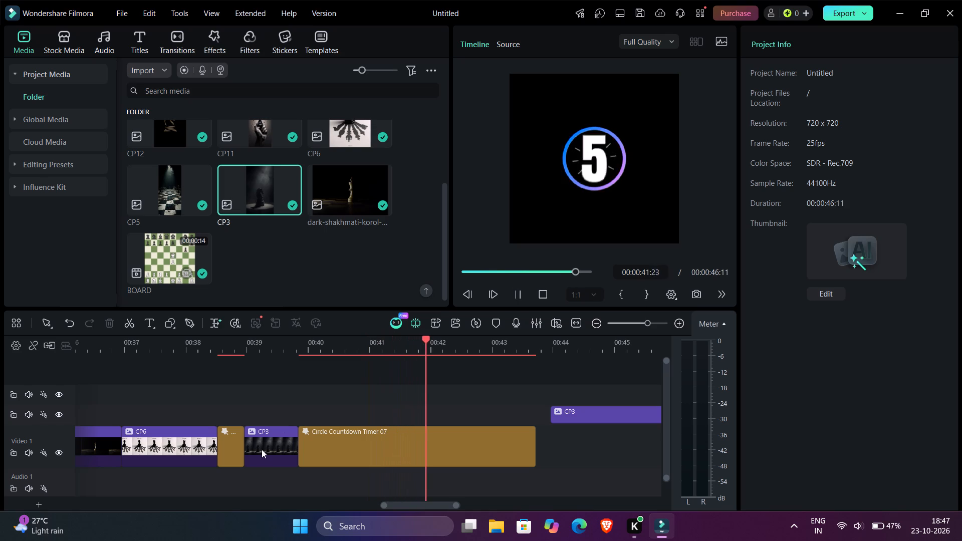
{"action": "left_click", "coordinate": [227, 456]}
{"action": "left_click", "coordinate": [227, 456]}
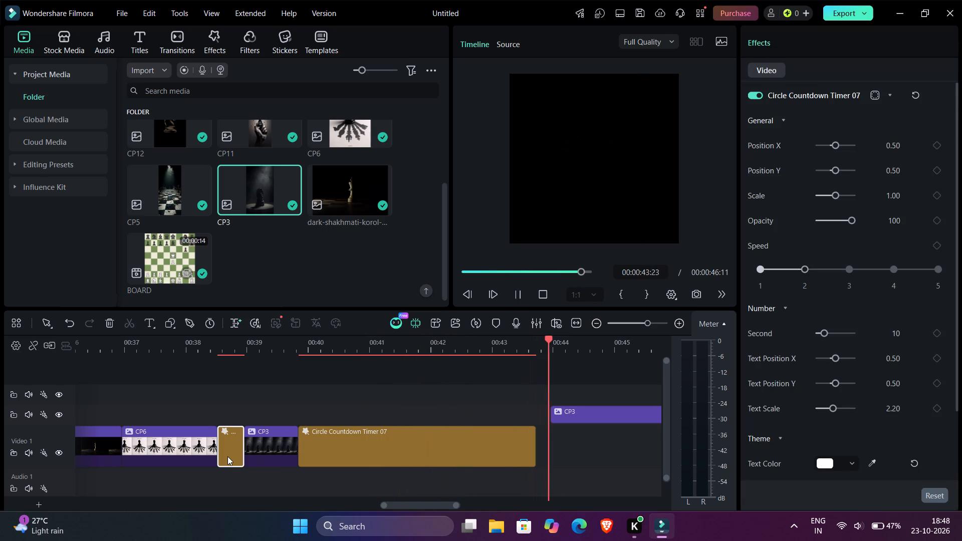
{"action": "double_click", "coordinate": [227, 456]}
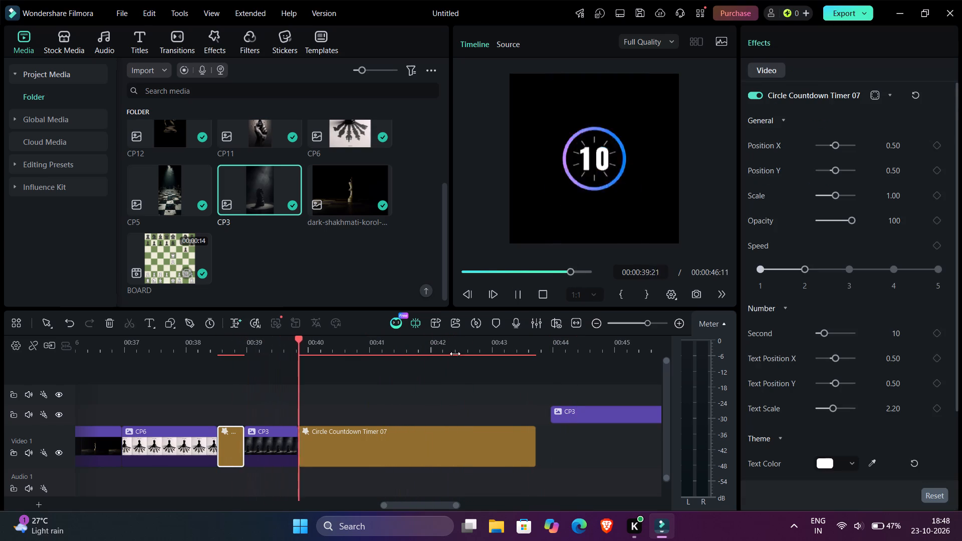
Play through the long countdown timer piece, split it at 00:00:40:08 and delete the short part before the cut.
{"action": "left_click", "coordinate": [511, 306]}
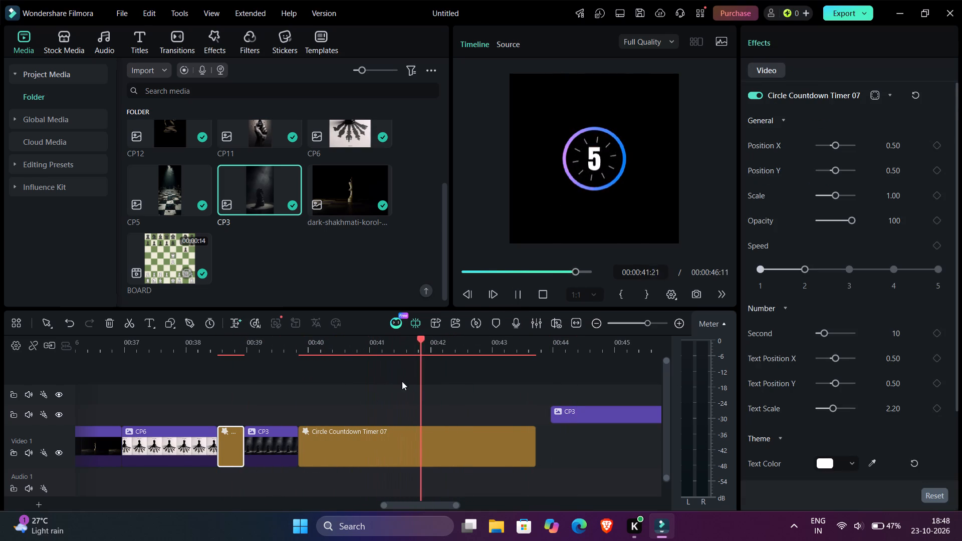
{"action": "left_click_drag", "start_coordinate": [444, 376], "coordinate": [376, 381]}
{"action": "double_click", "coordinate": [517, 355]}
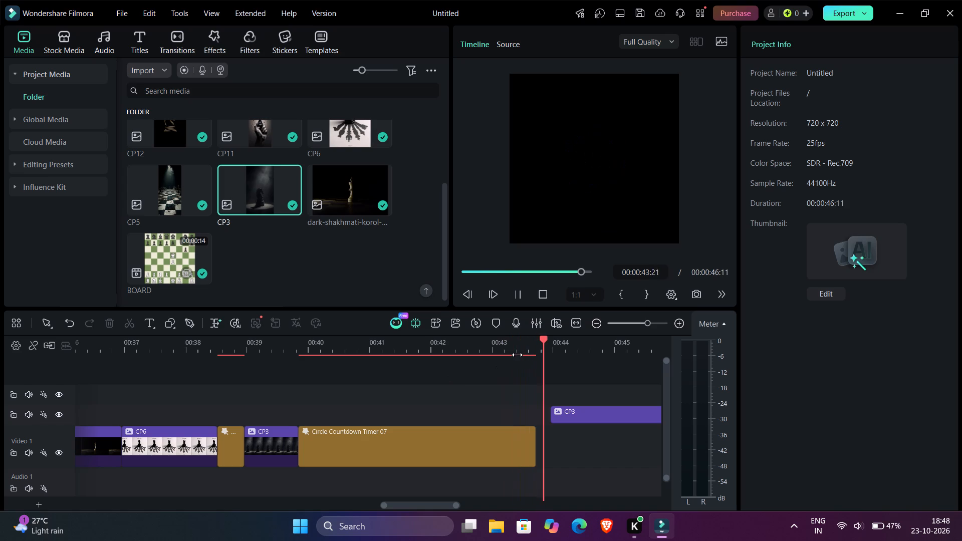
{"action": "left_click", "coordinate": [345, 357]}
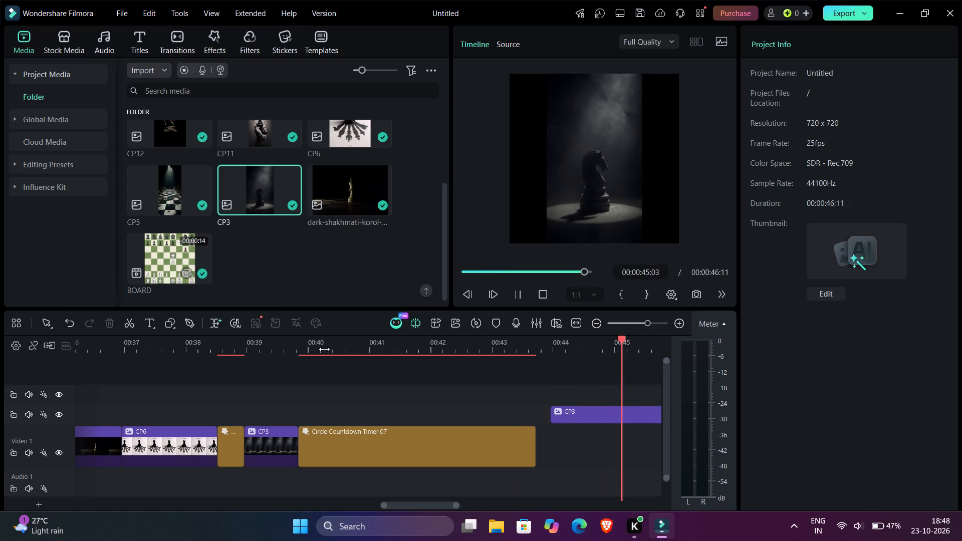
{"action": "left_click", "coordinate": [324, 349]}
{"action": "left_click", "coordinate": [493, 297]}
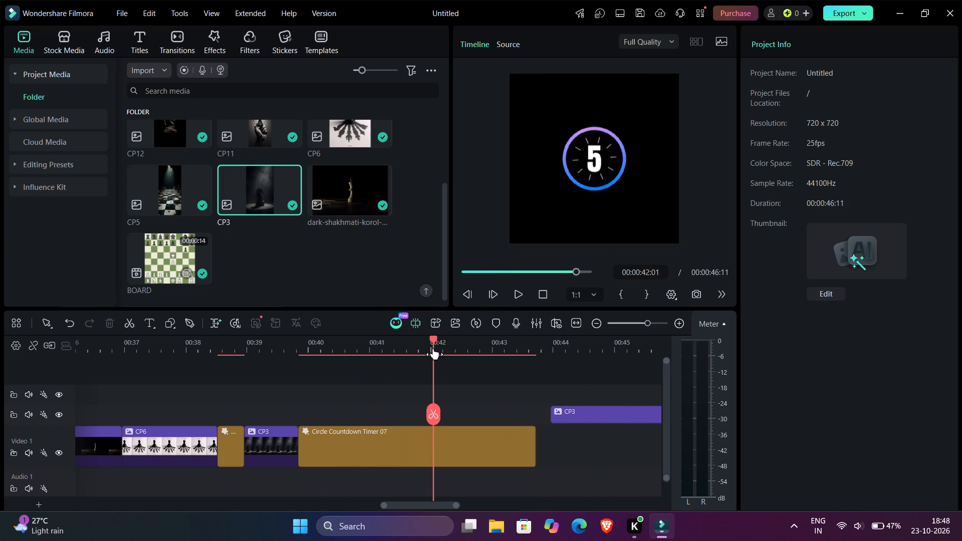
{"action": "left_click_drag", "start_coordinate": [433, 348], "coordinate": [335, 342]}
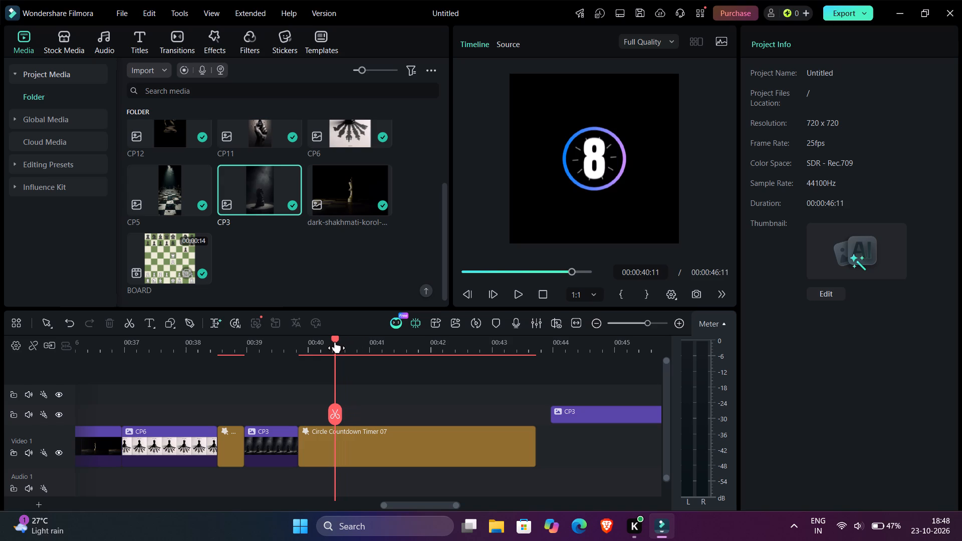
{"action": "left_click_drag", "start_coordinate": [335, 342], "coordinate": [327, 341]}
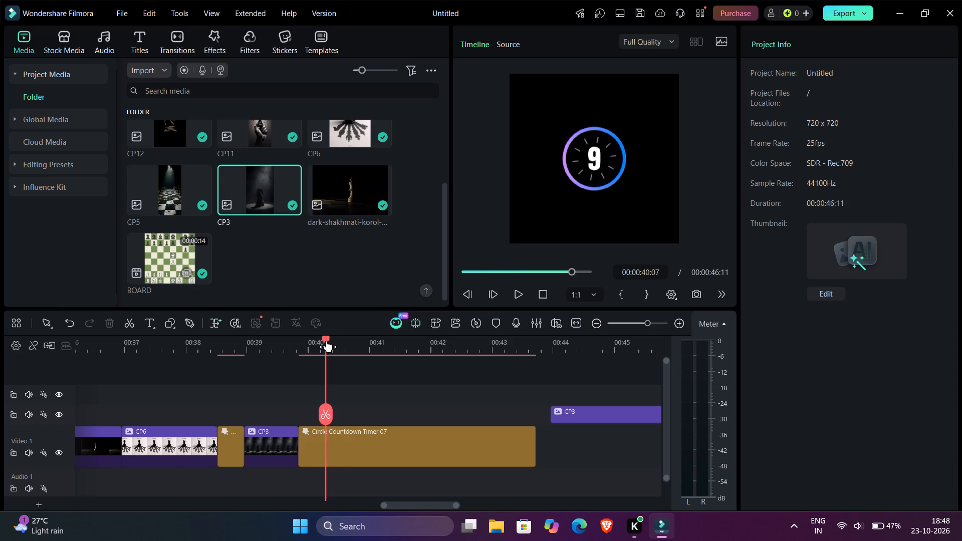
{"action": "left_click_drag", "start_coordinate": [327, 341], "coordinate": [328, 341]}
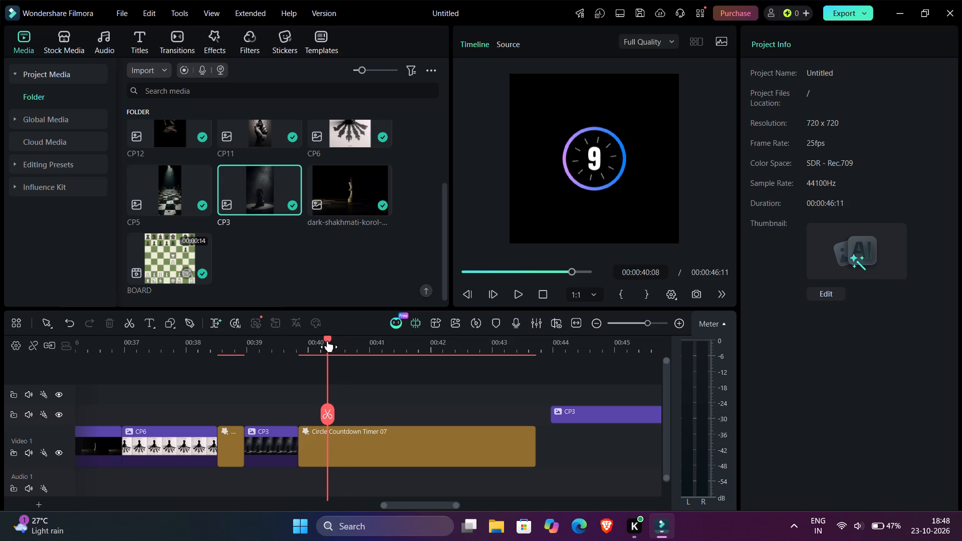
{"action": "left_click", "coordinate": [325, 407]}
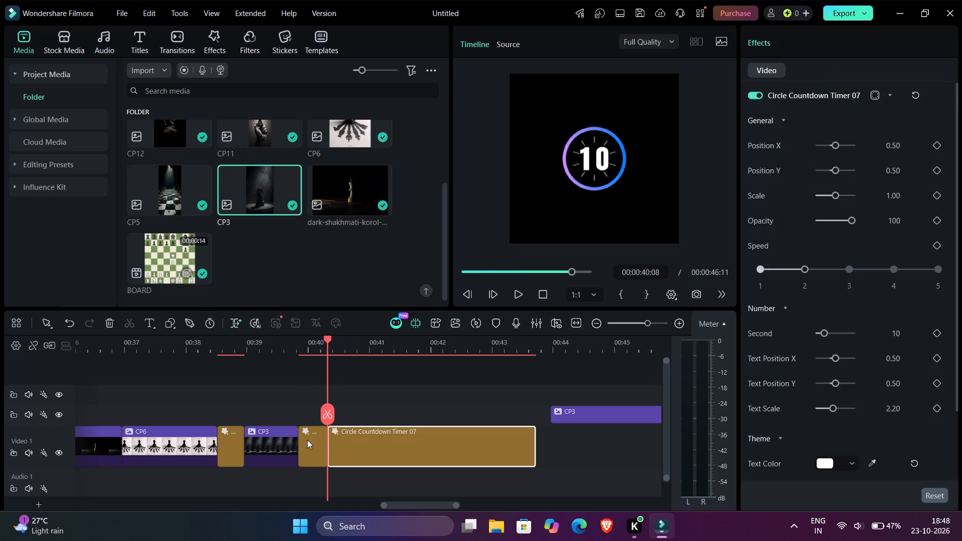
{"action": "left_click", "coordinate": [307, 440]}
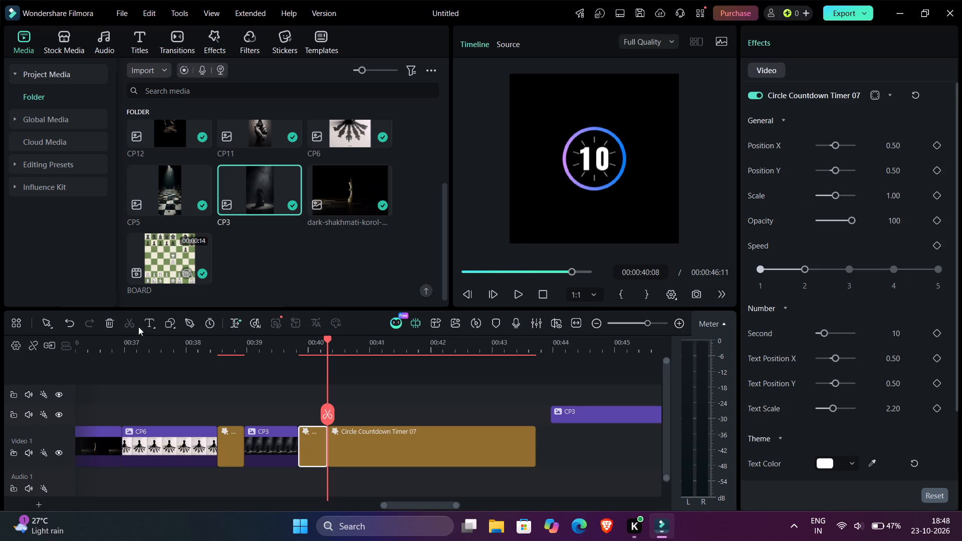
{"action": "left_click", "coordinate": [115, 320]}
Preview the remaining countdown timer piece, split it at 00:00:40:24 and delete the part before the cut.
{"action": "left_click", "coordinate": [345, 444]}
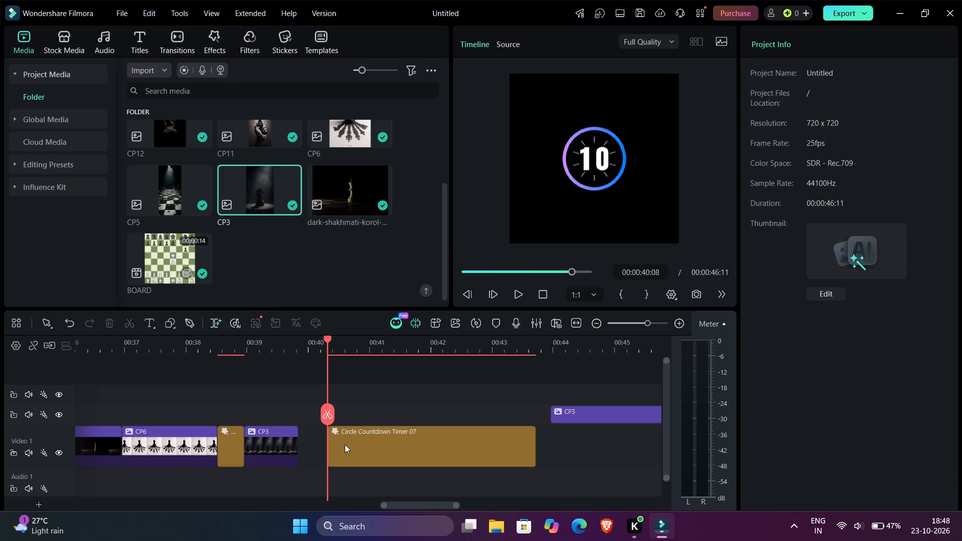
{"action": "left_click", "coordinate": [515, 294]}
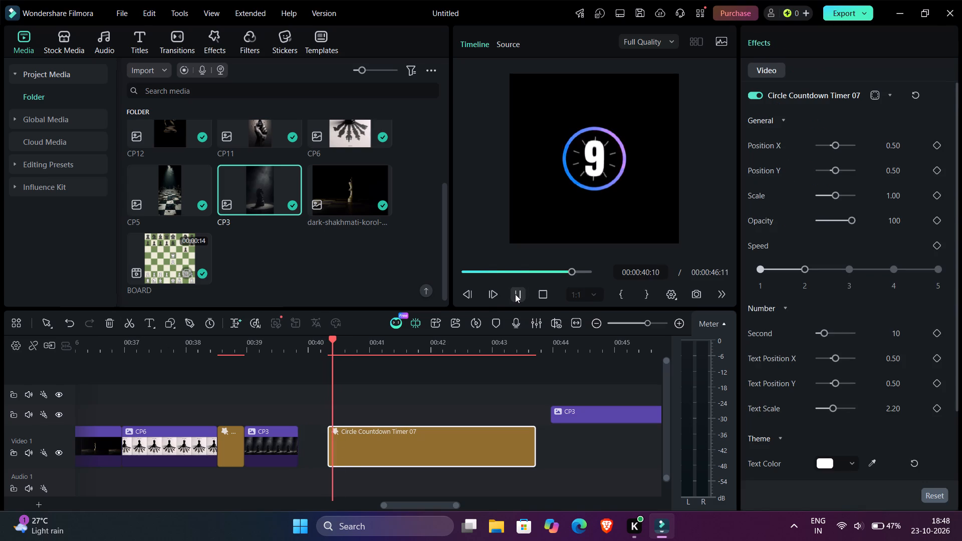
{"action": "left_click", "coordinate": [515, 294]}
{"action": "left_click", "coordinate": [515, 294]}
{"action": "left_click", "coordinate": [515, 294]}
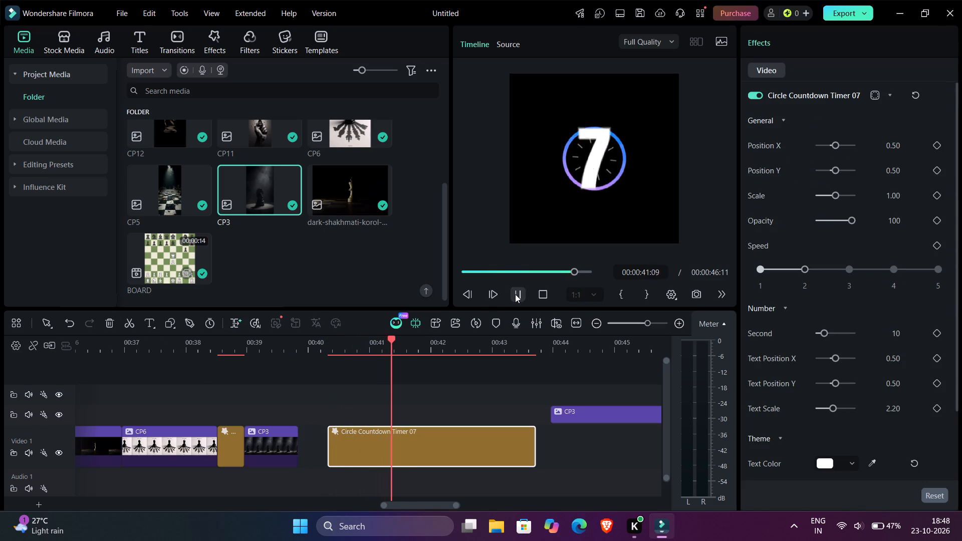
{"action": "left_click_drag", "start_coordinate": [407, 417], "coordinate": [393, 415]}
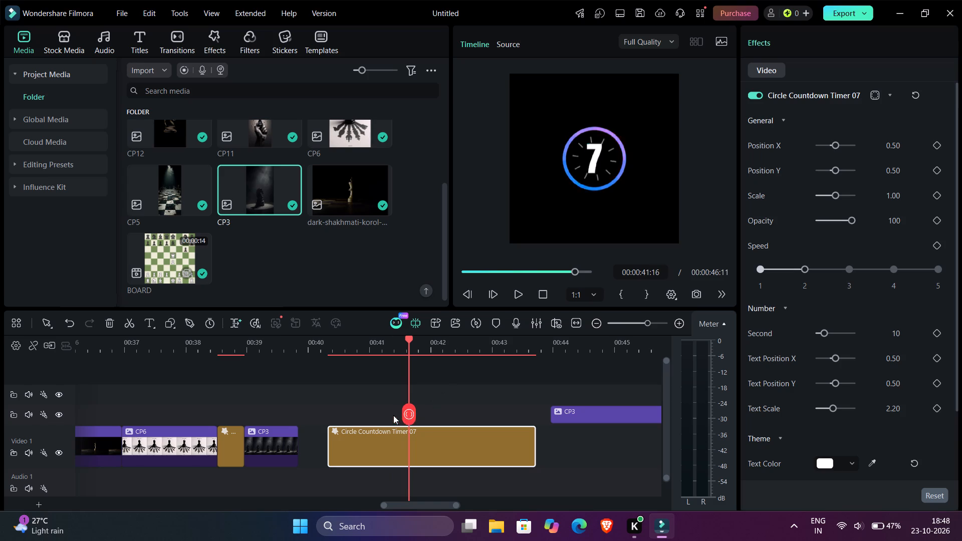
{"action": "left_click_drag", "start_coordinate": [393, 415], "coordinate": [368, 413]}
{"action": "left_click", "coordinate": [368, 413]}
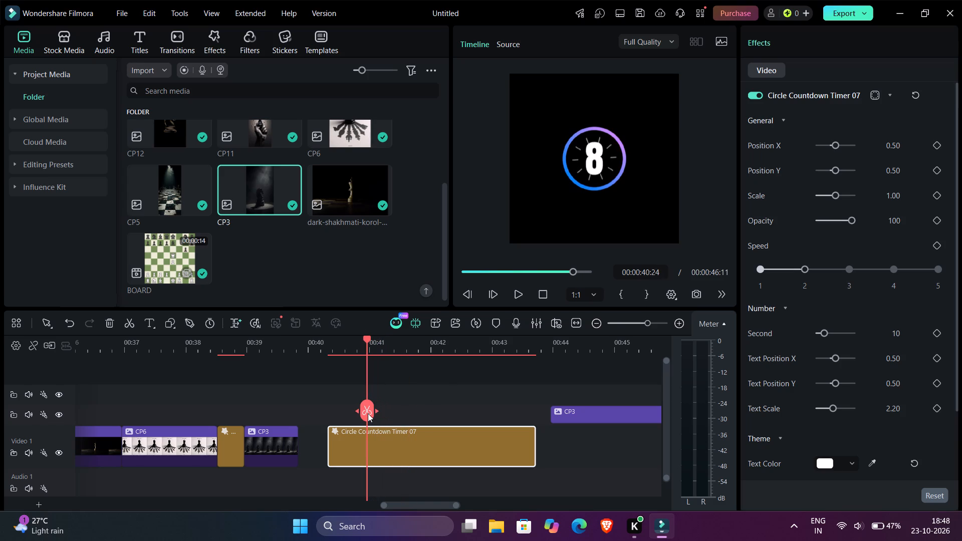
{"action": "left_click", "coordinate": [359, 440]}
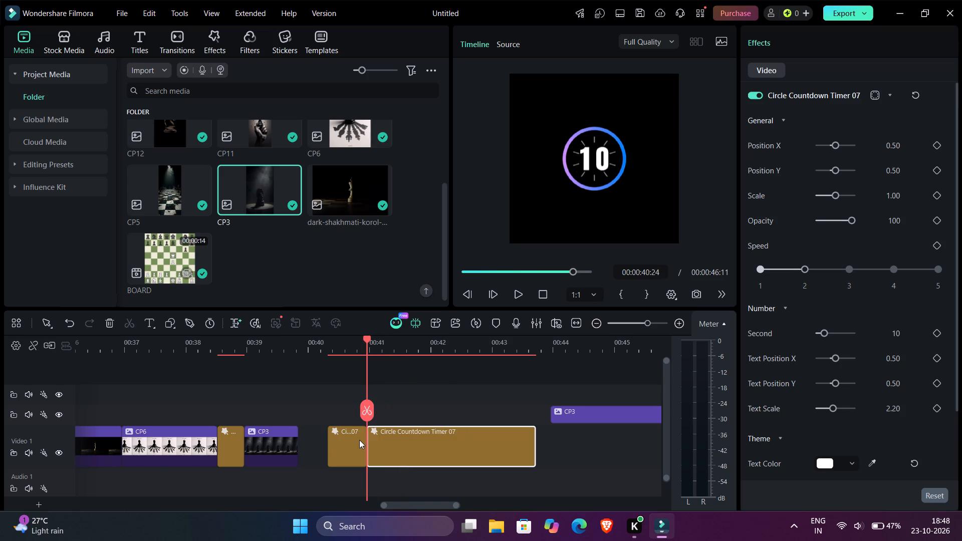
{"action": "left_click", "coordinate": [359, 440]}
{"action": "left_click", "coordinate": [117, 321]}
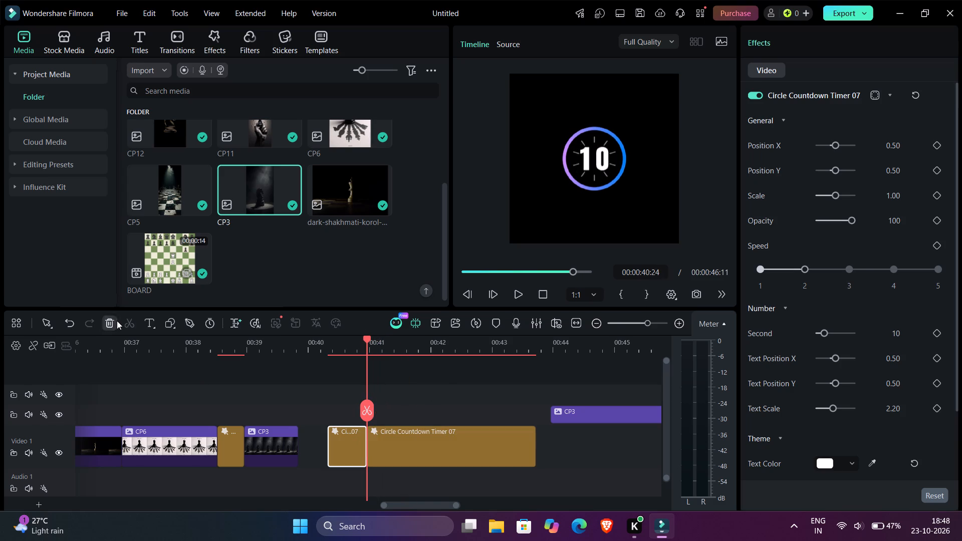
Split the remaining countdown timer piece at 00:00:41:15 and again at 00:00:42:12 to isolate a middle piece.
{"action": "left_click", "coordinate": [520, 298]}
{"action": "left_click", "coordinate": [520, 298]}
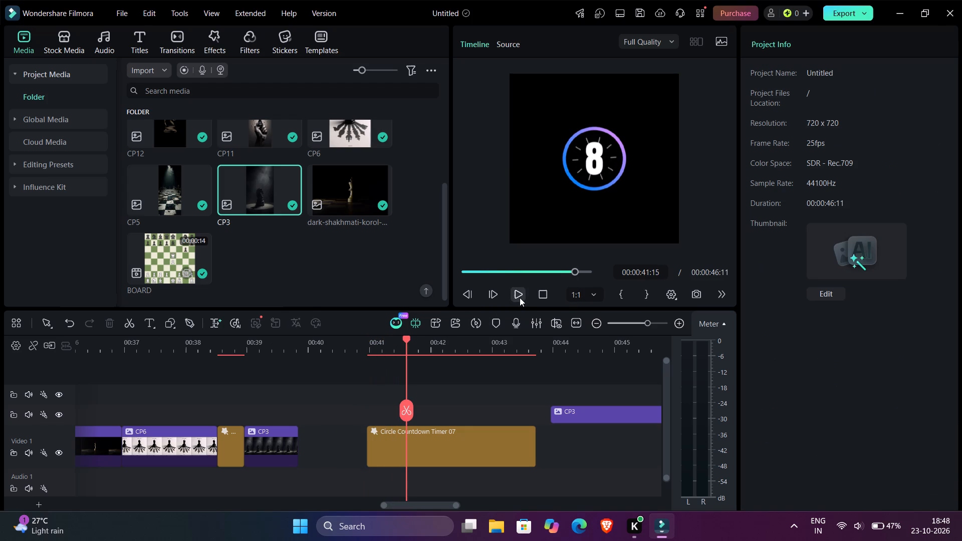
{"action": "left_click", "coordinate": [405, 409]}
{"action": "left_click_drag", "start_coordinate": [405, 409], "coordinate": [412, 409]}
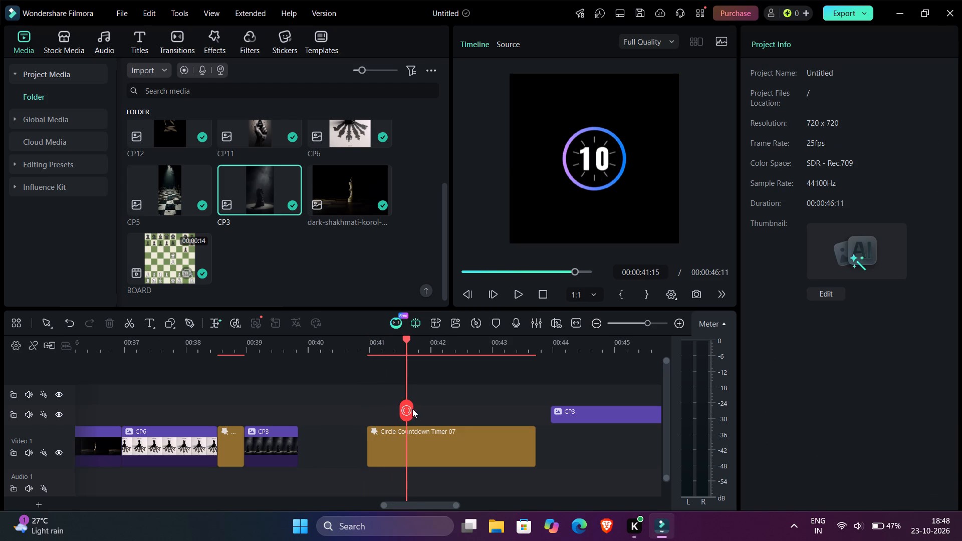
{"action": "left_click_drag", "start_coordinate": [412, 409], "coordinate": [430, 409]}
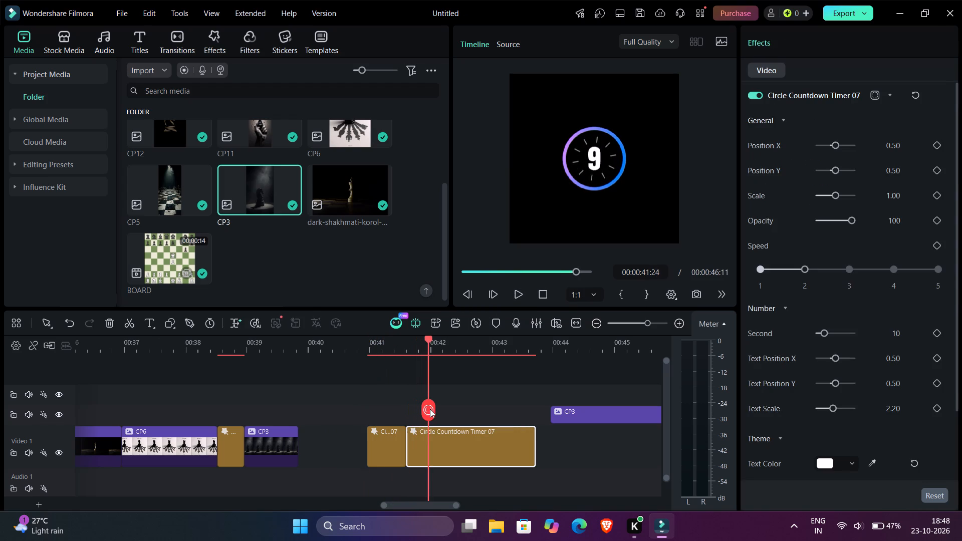
{"action": "left_click_drag", "start_coordinate": [430, 409], "coordinate": [459, 408]}
{"action": "left_click", "coordinate": [459, 408]}
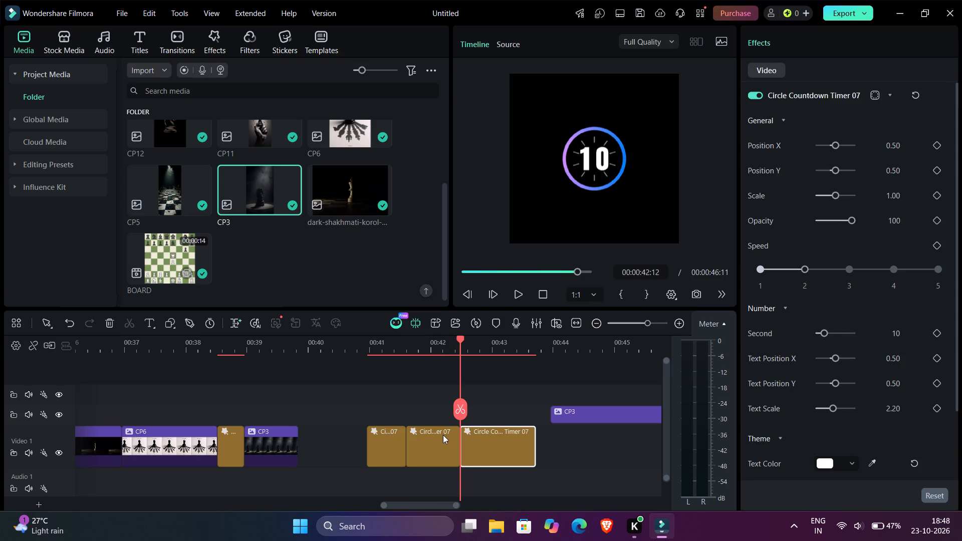
Move the middle countdown piece up to the top track and delete the short timer piece that preceded it.
{"action": "left_click_drag", "start_coordinate": [443, 435], "coordinate": [429, 399]}
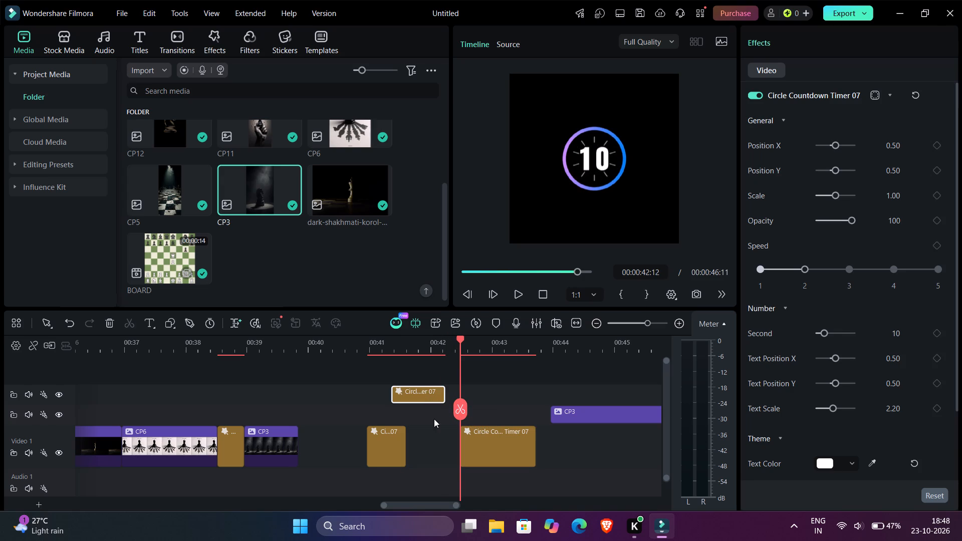
{"action": "left_click", "coordinate": [380, 447]}
{"action": "left_click", "coordinate": [380, 447]}
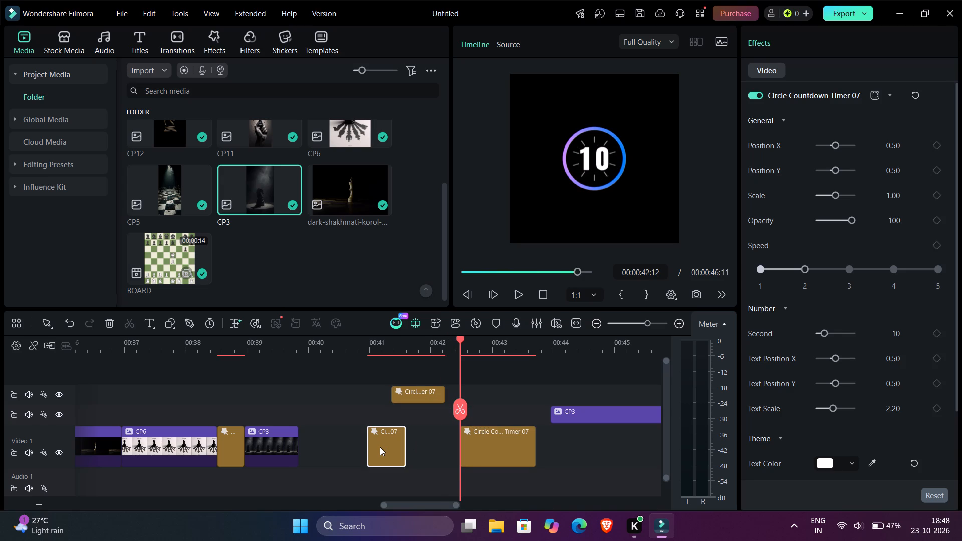
{"action": "left_click", "coordinate": [112, 325]}
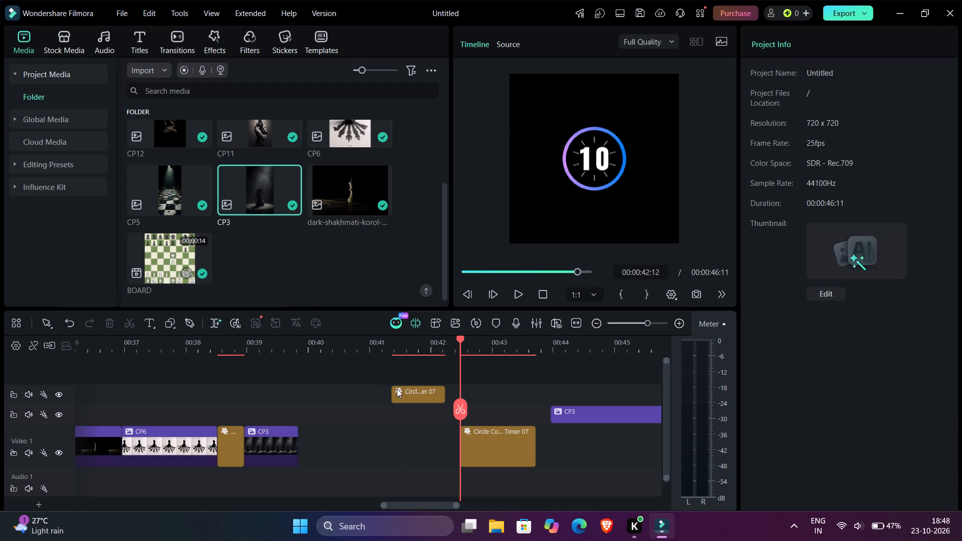
Move the middle countdown piece down to the main video track, directly after the short CP3, and play it back.
{"action": "left_click", "coordinate": [399, 390]}
{"action": "left_click_drag", "start_coordinate": [418, 392], "coordinate": [335, 454]}
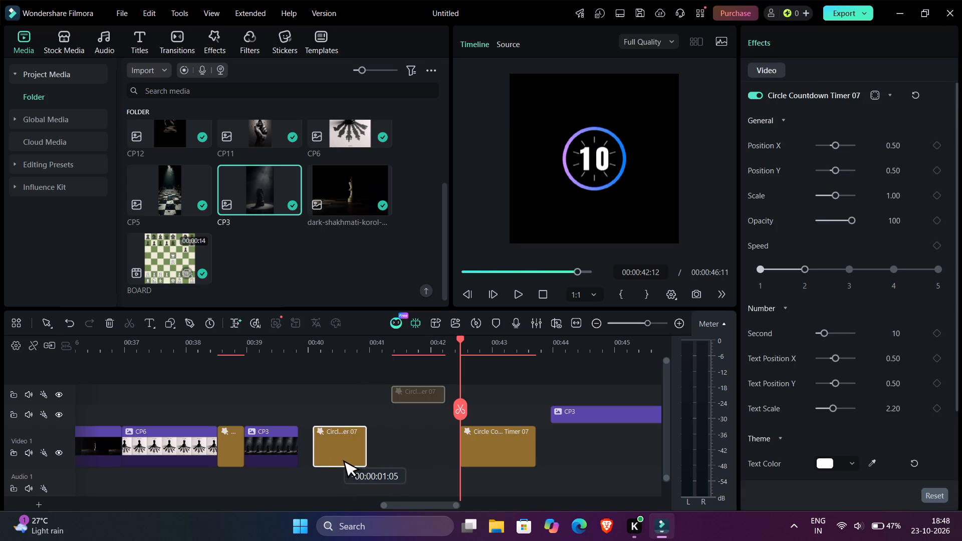
{"action": "left_click_drag", "start_coordinate": [335, 454], "coordinate": [320, 450]}
{"action": "left_click_drag", "start_coordinate": [324, 450], "coordinate": [326, 444]}
{"action": "left_click", "coordinate": [344, 447]}
{"action": "left_click", "coordinate": [290, 341]}
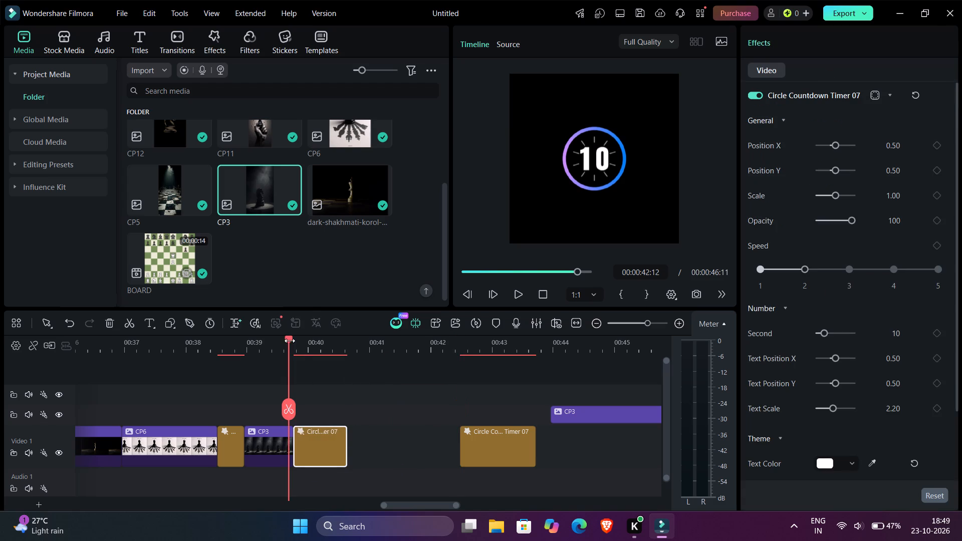
{"action": "left_click", "coordinate": [525, 291]}
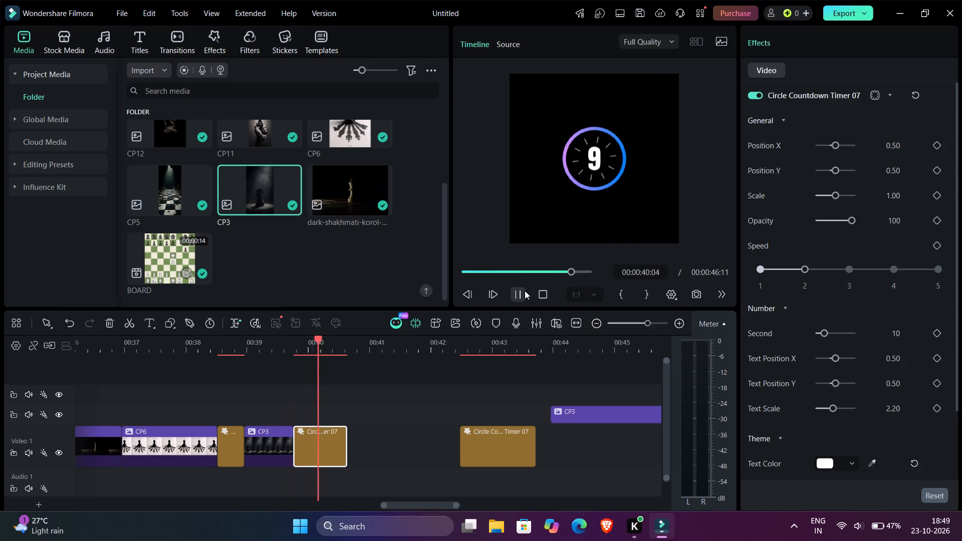
{"action": "left_click", "coordinate": [525, 291]}
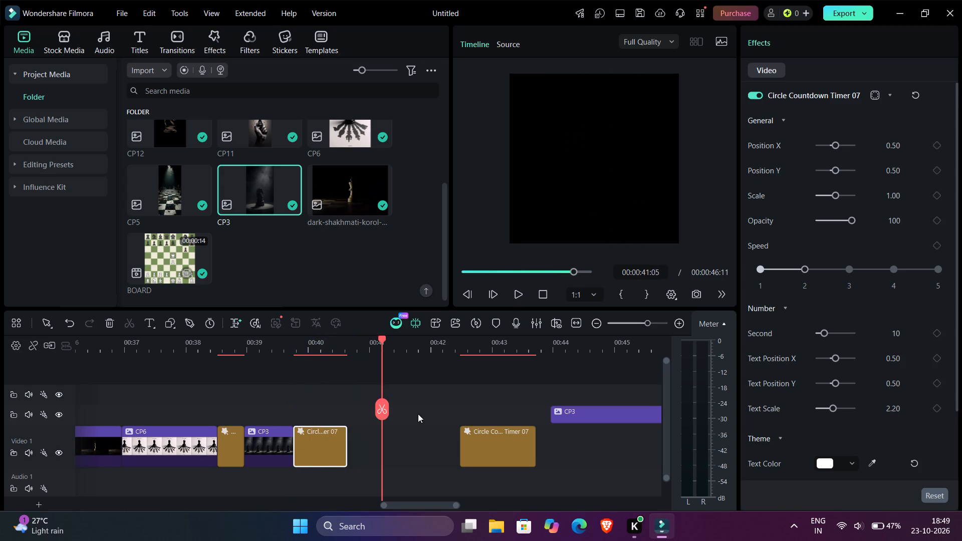
Move the leftover countdown piece to the top track and place the upper CP3 directly after the countdown on the main track.
{"action": "left_click_drag", "start_coordinate": [510, 441], "coordinate": [505, 395]}
{"action": "left_click_drag", "start_coordinate": [576, 412], "coordinate": [408, 445]}
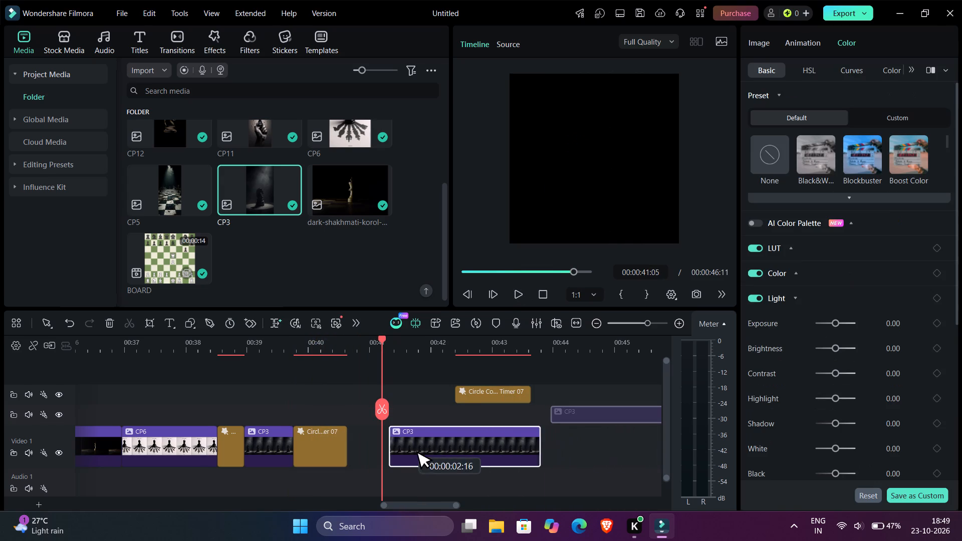
{"action": "left_click_drag", "start_coordinate": [408, 445], "coordinate": [373, 443]}
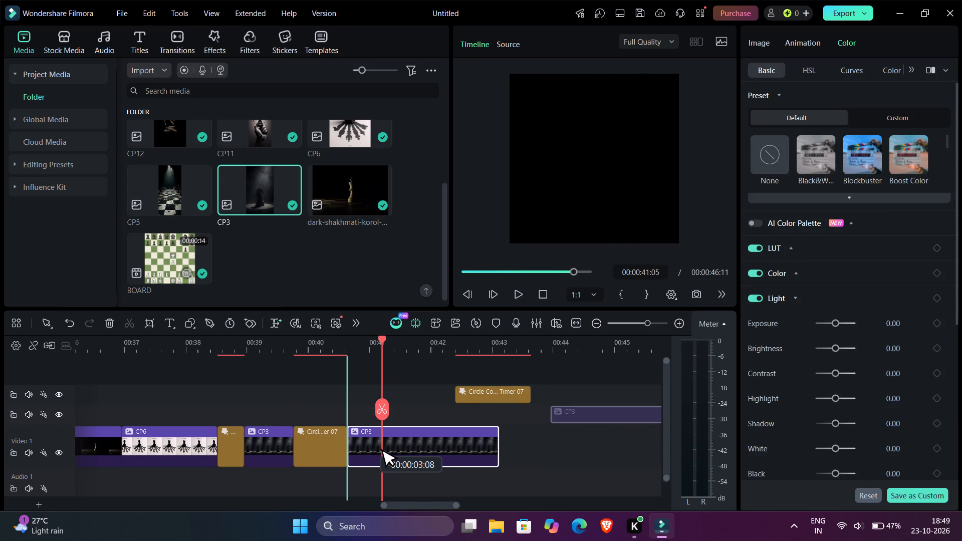
{"action": "left_click_drag", "start_coordinate": [373, 443], "coordinate": [375, 444]}
Trim the end of the last CP3 on the main track to a duration of about 1.5 seconds.
{"action": "left_click_drag", "start_coordinate": [497, 437], "coordinate": [443, 440]}
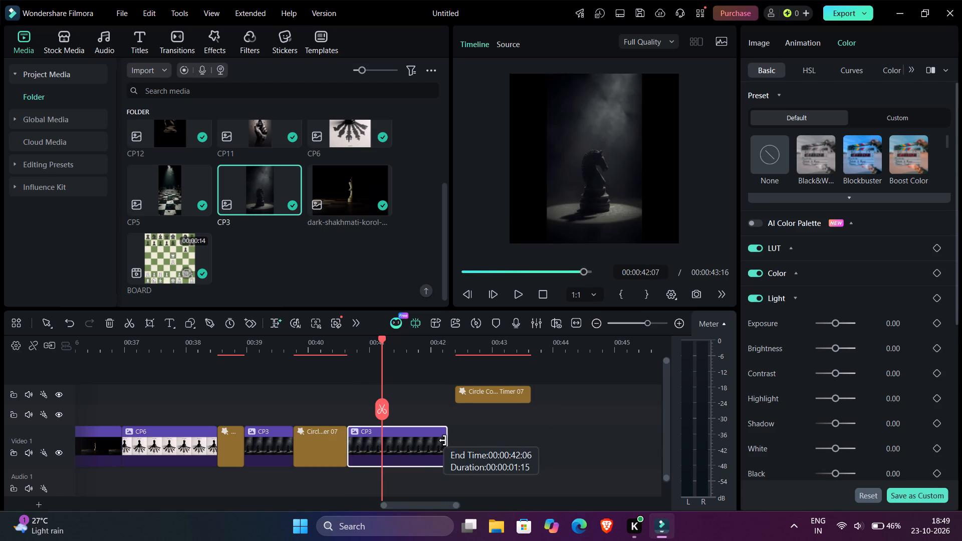
{"action": "left_click_drag", "start_coordinate": [443, 440], "coordinate": [437, 440]}
{"action": "left_click", "coordinate": [562, 443]}
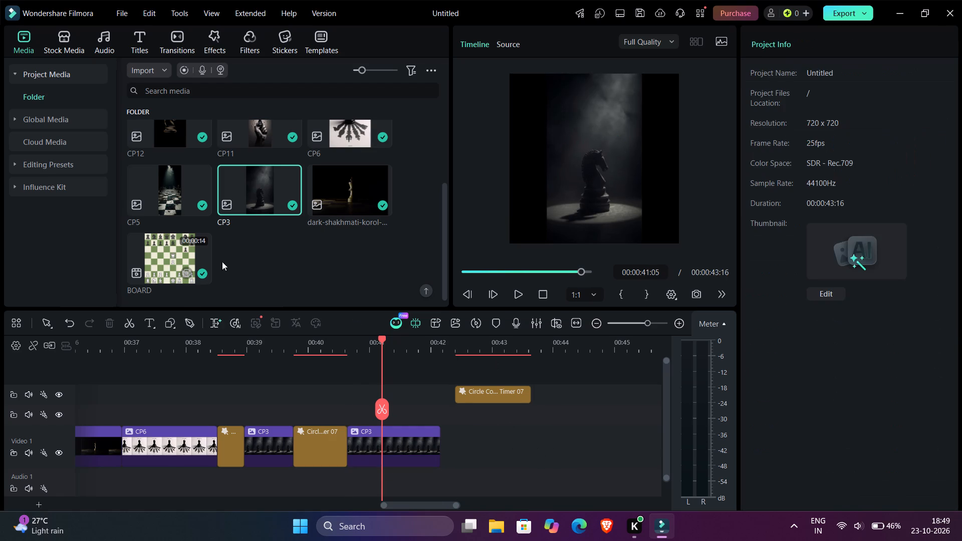
Import CP4.jpg from the Downloads folder into the project media and locate it in the media folder.
{"action": "scroll", "coordinate": [210, 190], "scroll_direction": "up", "scroll_amount": 7}
{"action": "left_click", "coordinate": [168, 135]}
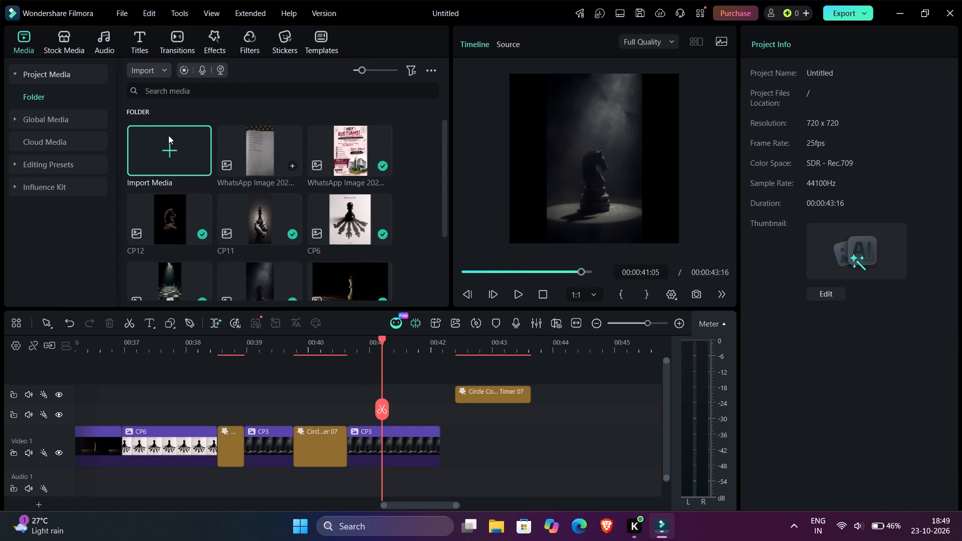
{"action": "scroll", "coordinate": [257, 209], "scroll_direction": "down", "scroll_amount": 3}
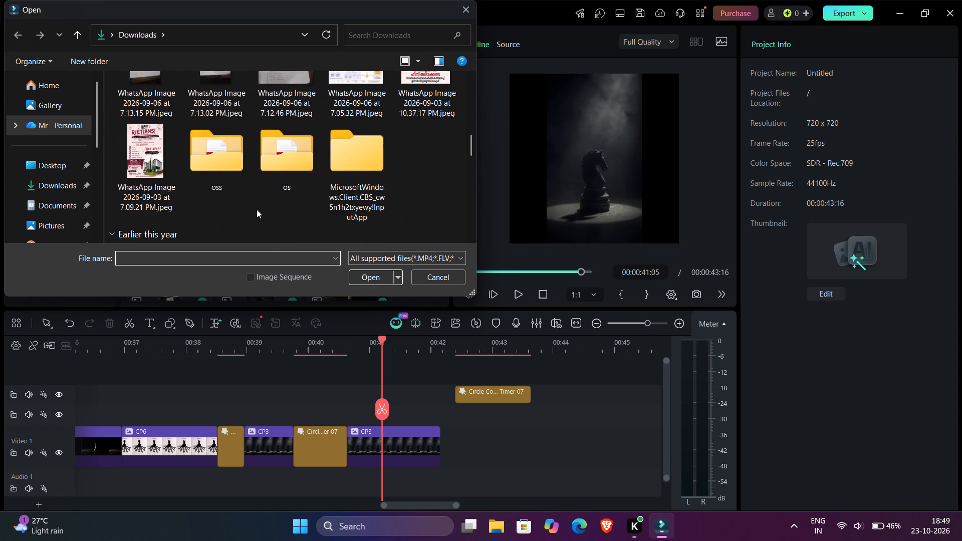
{"action": "scroll", "coordinate": [257, 209], "scroll_direction": "down", "scroll_amount": 1}
{"action": "double_click", "coordinate": [347, 112]}
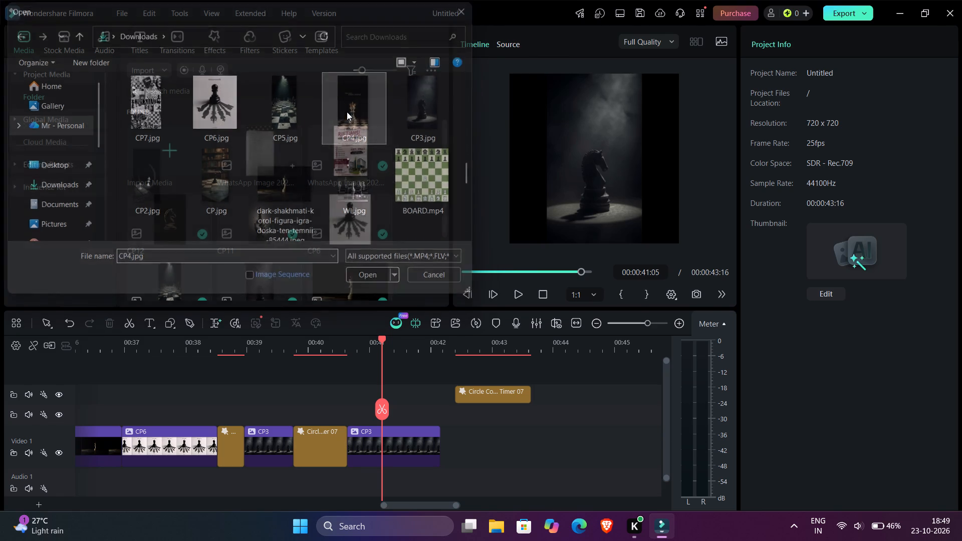
{"action": "scroll", "coordinate": [302, 262], "scroll_direction": "down", "scroll_amount": 1}
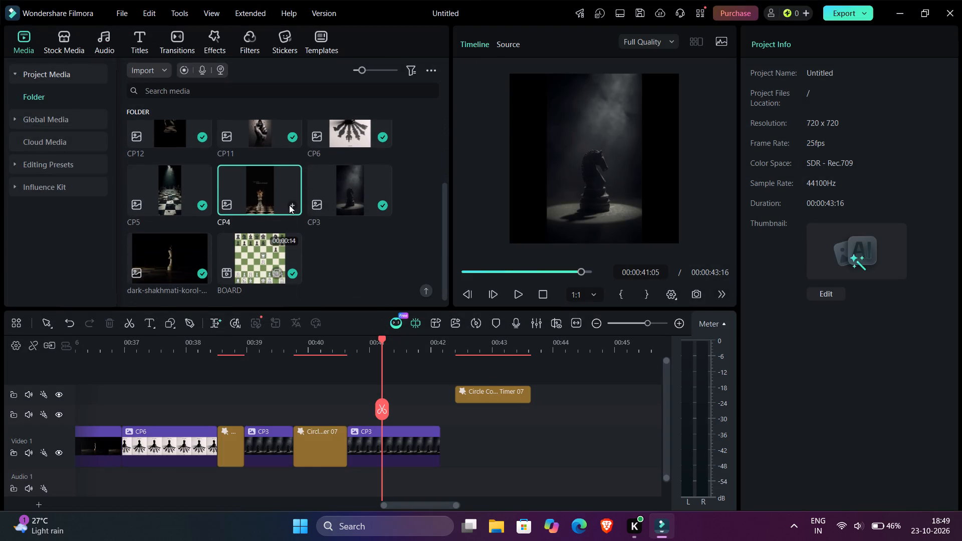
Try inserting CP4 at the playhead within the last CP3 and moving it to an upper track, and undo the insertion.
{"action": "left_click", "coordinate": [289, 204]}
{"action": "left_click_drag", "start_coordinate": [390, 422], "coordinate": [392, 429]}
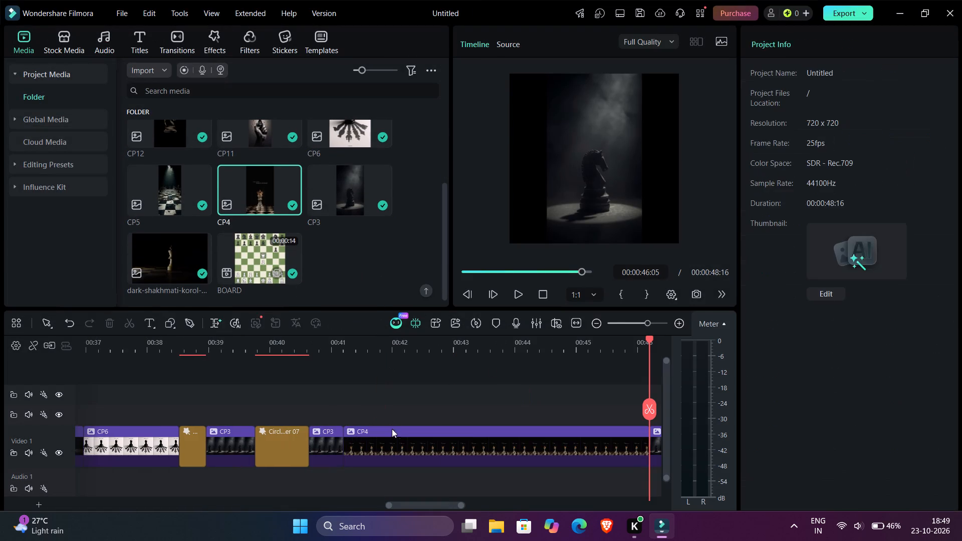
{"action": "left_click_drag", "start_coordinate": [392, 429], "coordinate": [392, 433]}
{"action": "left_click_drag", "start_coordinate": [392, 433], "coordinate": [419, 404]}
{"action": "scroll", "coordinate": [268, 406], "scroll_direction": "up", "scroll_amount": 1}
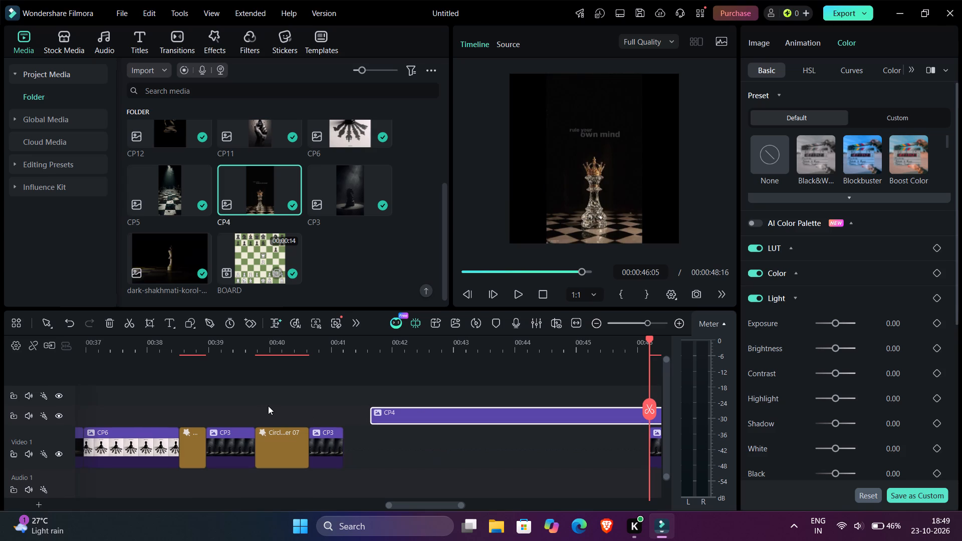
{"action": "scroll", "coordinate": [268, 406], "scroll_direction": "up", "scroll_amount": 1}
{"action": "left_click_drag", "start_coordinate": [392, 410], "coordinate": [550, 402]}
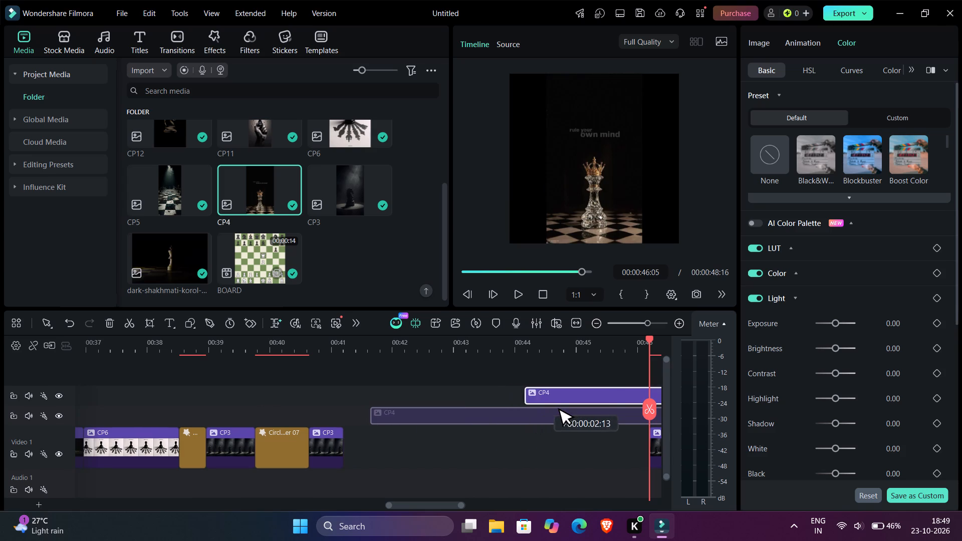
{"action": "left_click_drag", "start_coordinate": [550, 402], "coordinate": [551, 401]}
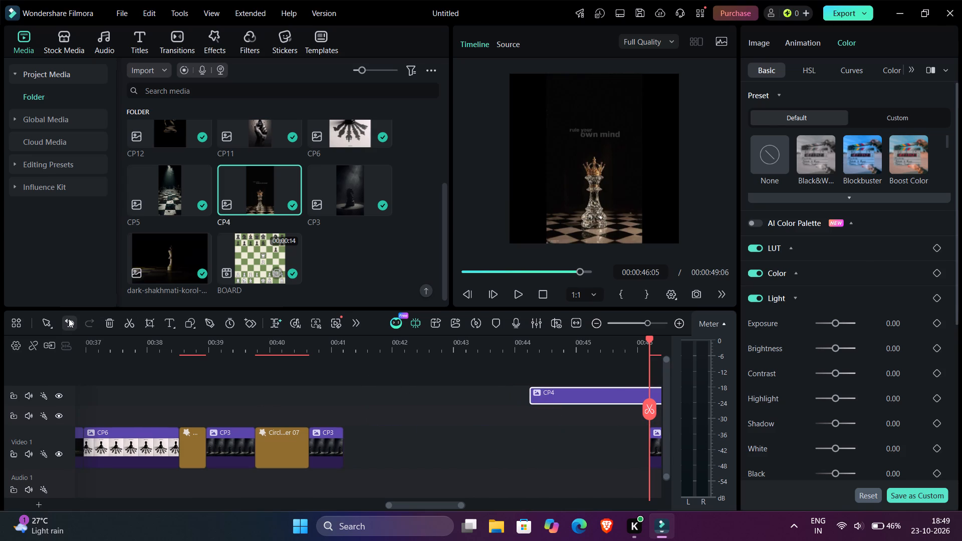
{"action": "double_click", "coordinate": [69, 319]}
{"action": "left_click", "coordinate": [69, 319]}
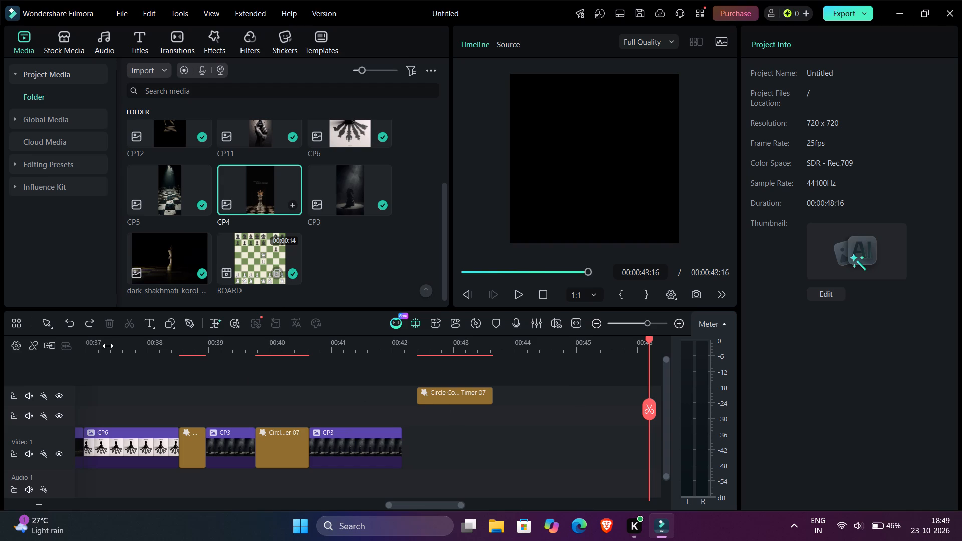
Shift the leftover countdown piece later on the top track and add CP4 on the track directly above Video 1, starting at about 45.8 s.
{"action": "left_click_drag", "start_coordinate": [445, 394], "coordinate": [544, 392]}
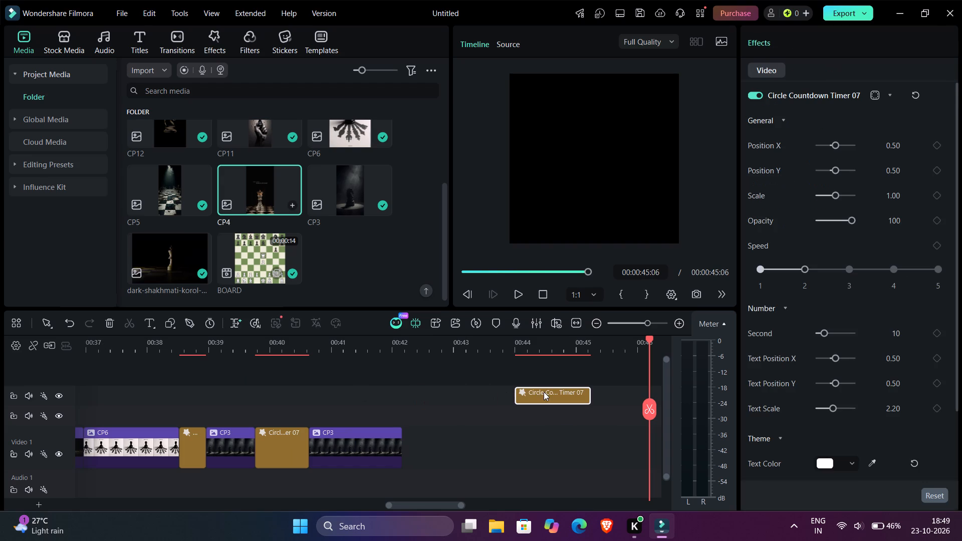
{"action": "left_click_drag", "start_coordinate": [568, 397], "coordinate": [618, 399]}
{"action": "left_click", "coordinate": [469, 437]}
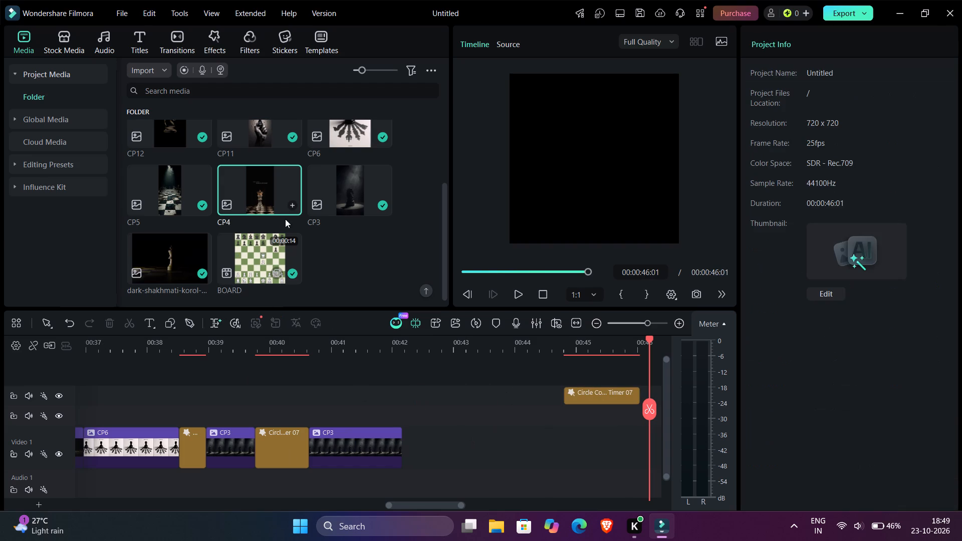
{"action": "left_click", "coordinate": [292, 203]}
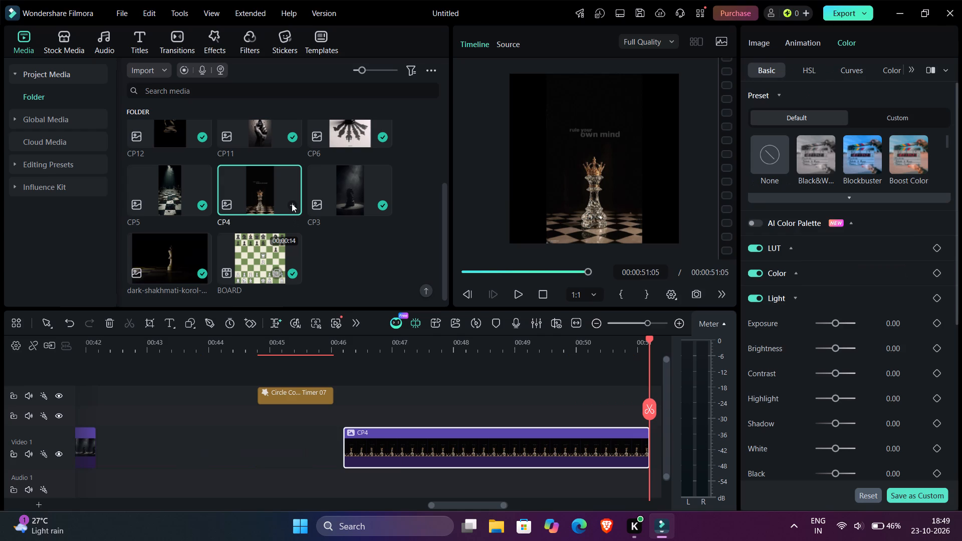
{"action": "left_click_drag", "start_coordinate": [430, 458], "coordinate": [219, 438]}
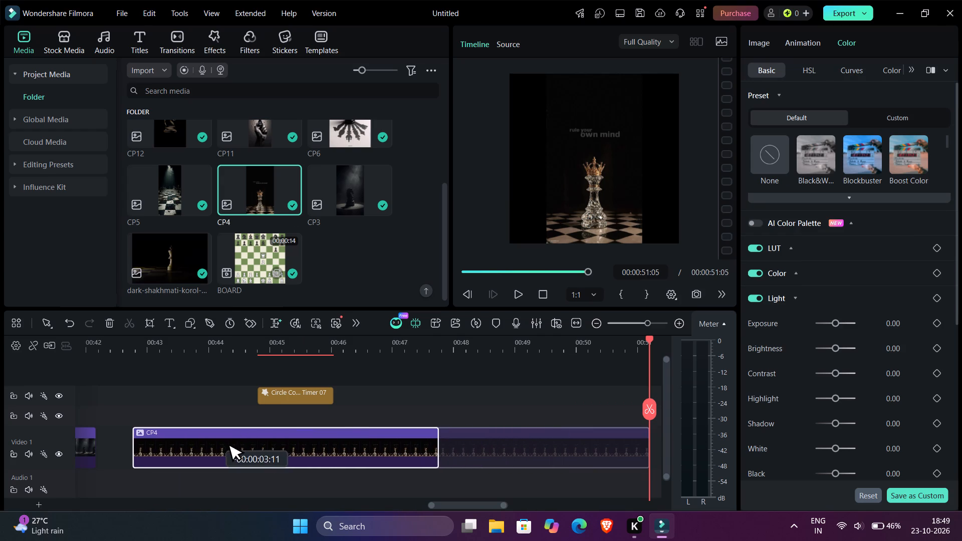
{"action": "left_click_drag", "start_coordinate": [219, 438], "coordinate": [403, 423]}
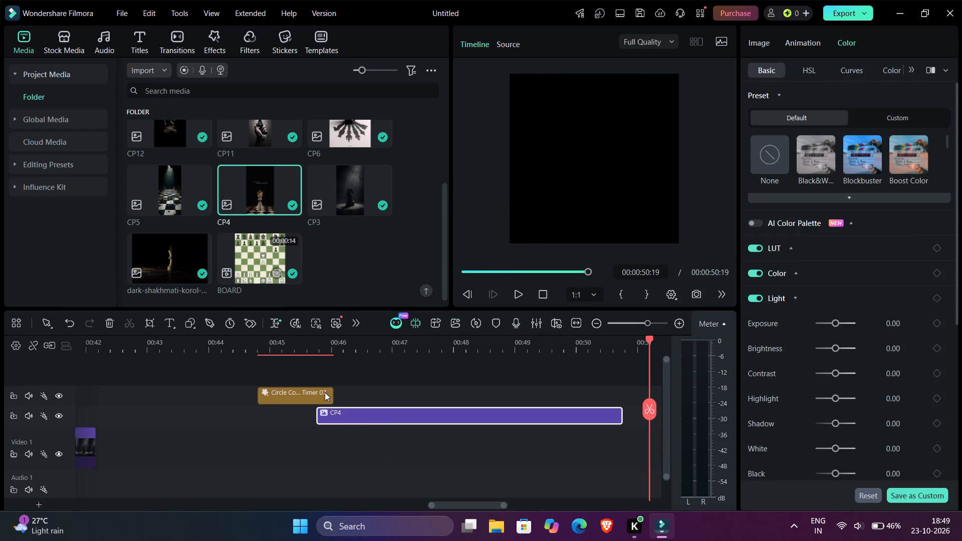
Move the leftover countdown piece to the main video track directly after the last CP3, and set the playhead at its start.
{"action": "left_click_drag", "start_coordinate": [318, 393], "coordinate": [143, 455]}
{"action": "left_click", "coordinate": [143, 455]}
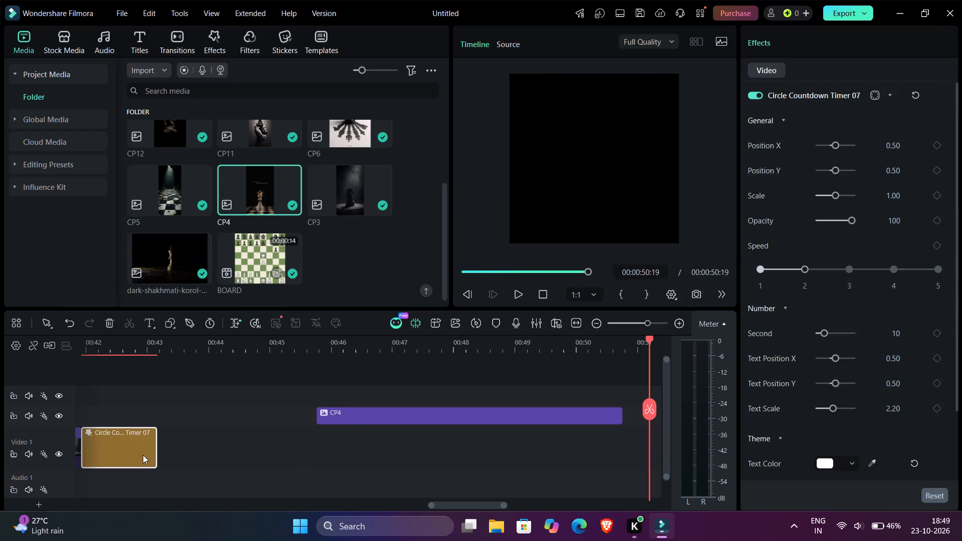
{"action": "scroll", "coordinate": [233, 461], "scroll_direction": "right", "scroll_amount": 2}
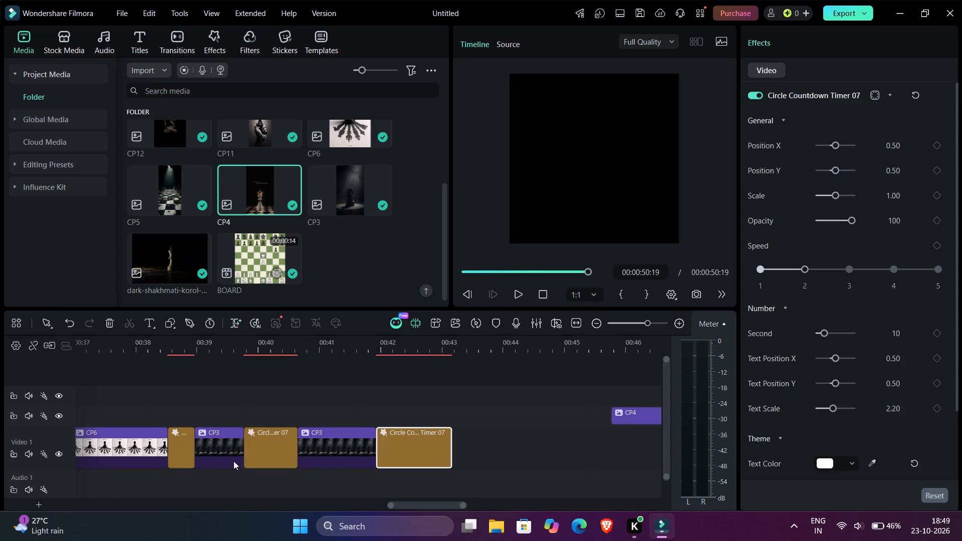
{"action": "left_click", "coordinate": [377, 348]}
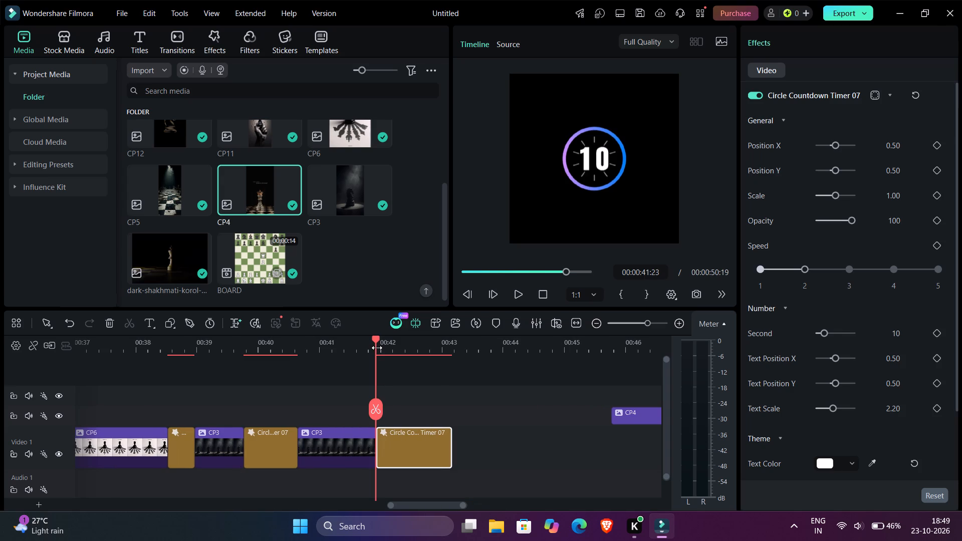
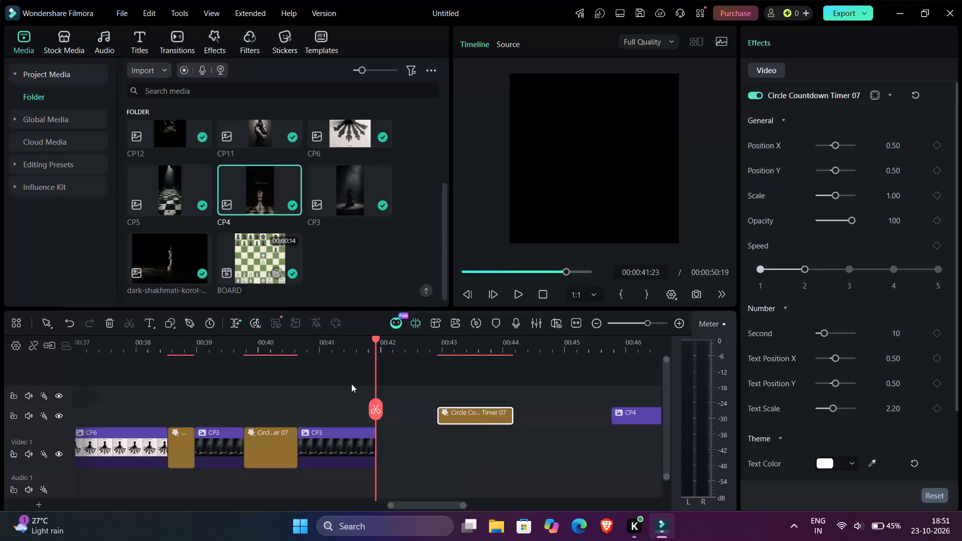
Split the last CP3 clip at 00:00:41:14 and delete the piece after the cut.
{"action": "left_click_drag", "start_coordinate": [372, 403], "coordinate": [355, 403]}
{"action": "left_click", "coordinate": [355, 403]}
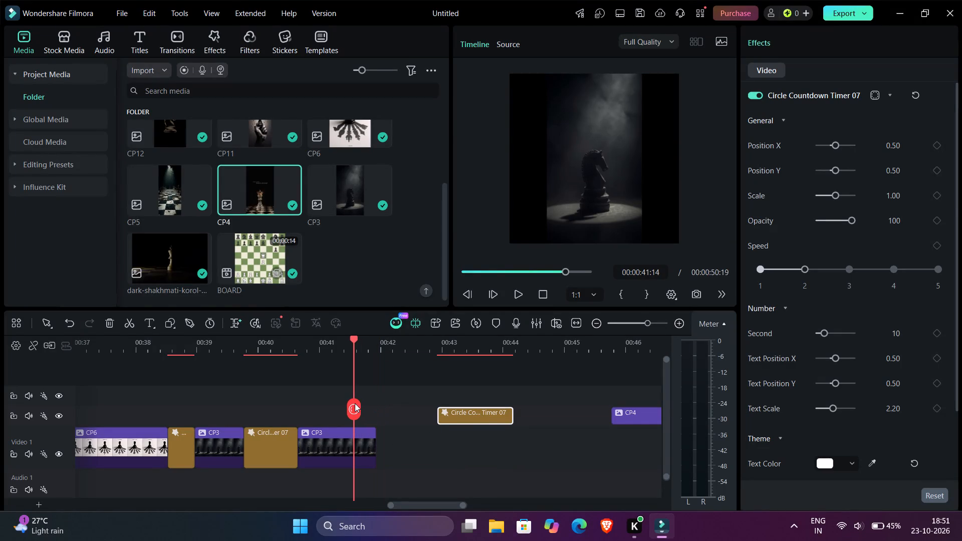
{"action": "left_click", "coordinate": [368, 453]}
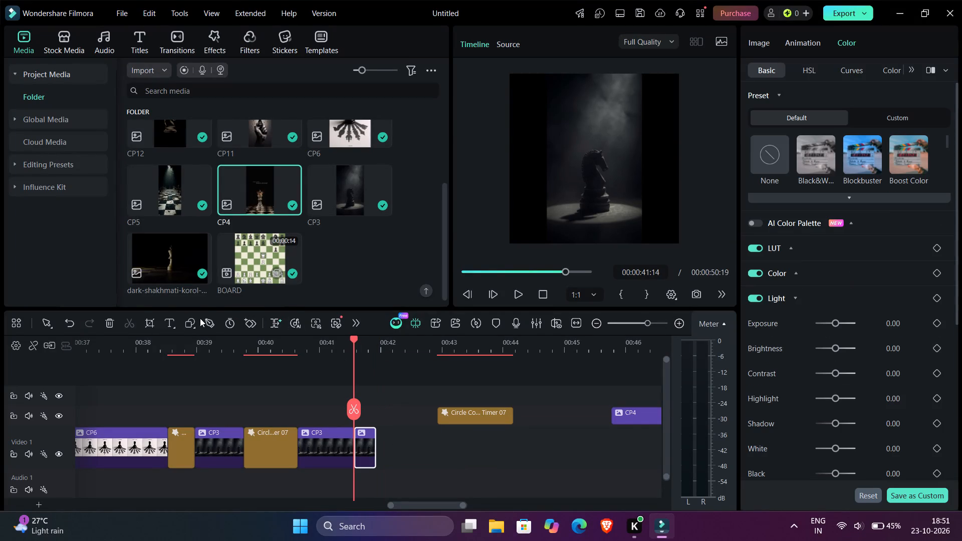
{"action": "left_click", "coordinate": [104, 318]}
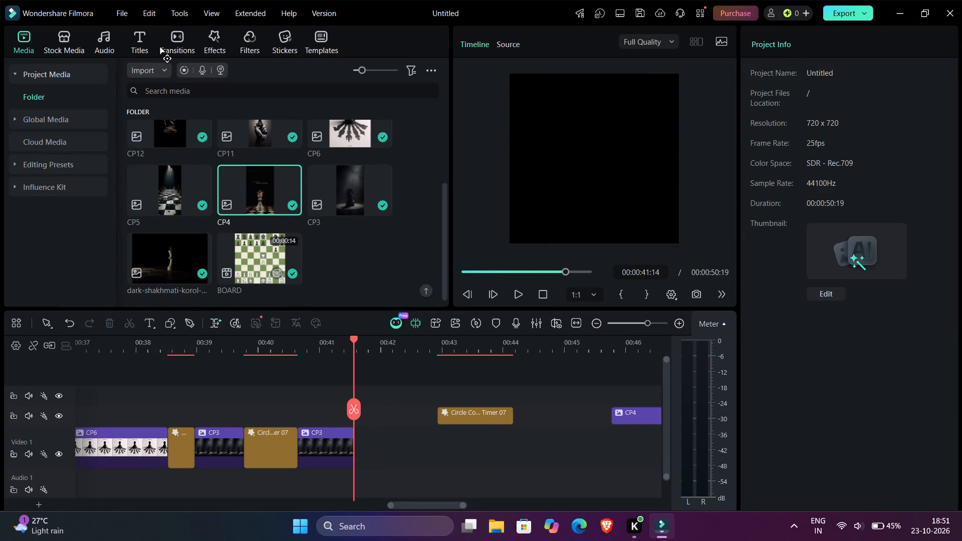
Add a Dissolve transition between the last main-track countdown piece and the last CP3, and preview from just before the countdown.
{"action": "left_click", "coordinate": [184, 41]}
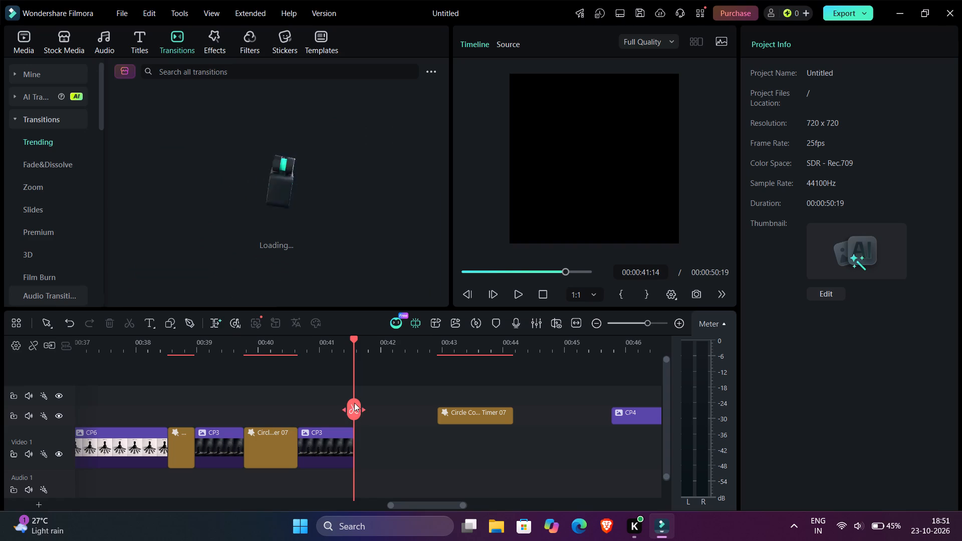
{"action": "left_click_drag", "start_coordinate": [354, 402], "coordinate": [298, 396]}
{"action": "left_click", "coordinate": [188, 209]}
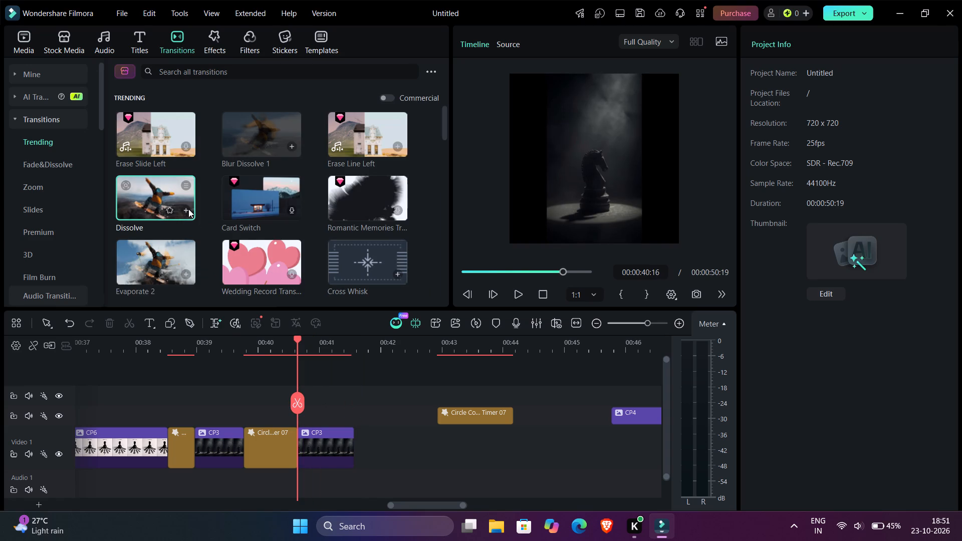
{"action": "left_click_drag", "start_coordinate": [296, 403], "coordinate": [240, 404]}
{"action": "left_click", "coordinate": [511, 300]}
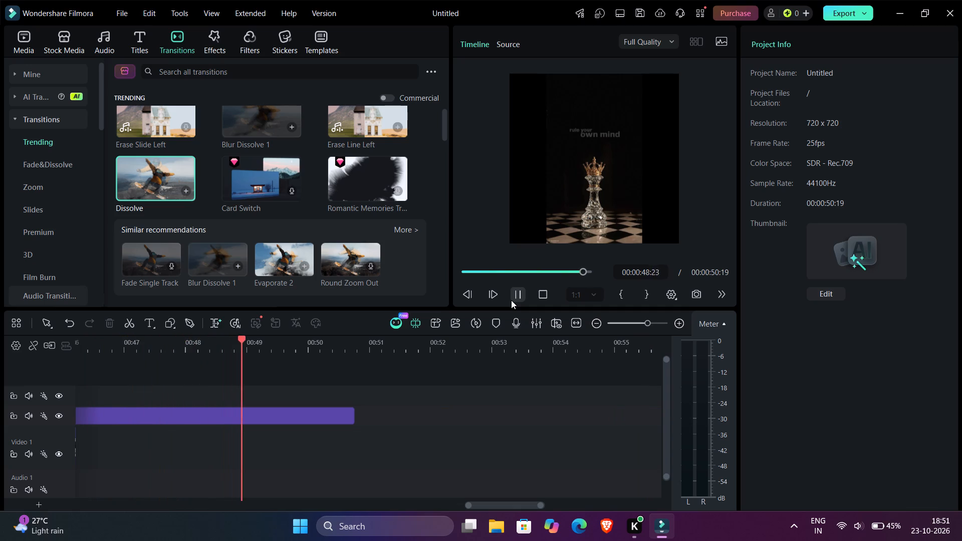
Shorten the Dissolve transition before the last CP3 to a duration of 00:00:00:16.
{"action": "scroll", "coordinate": [411, 346], "scroll_direction": "right", "scroll_amount": 2}
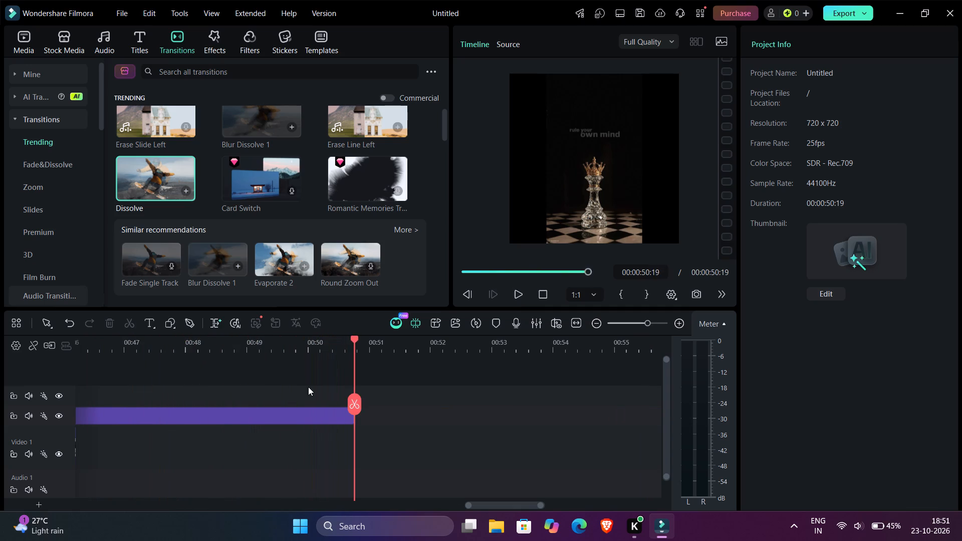
{"action": "scroll", "coordinate": [304, 387], "scroll_direction": "right", "scroll_amount": 4}
{"action": "scroll", "coordinate": [304, 387], "scroll_direction": "left", "scroll_amount": 1}
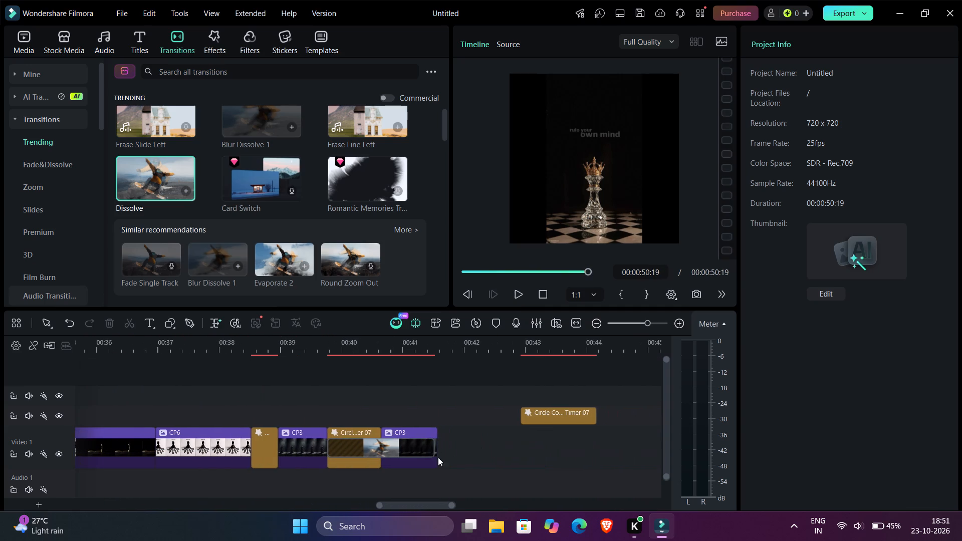
{"action": "left_click_drag", "start_coordinate": [431, 445], "coordinate": [414, 444]}
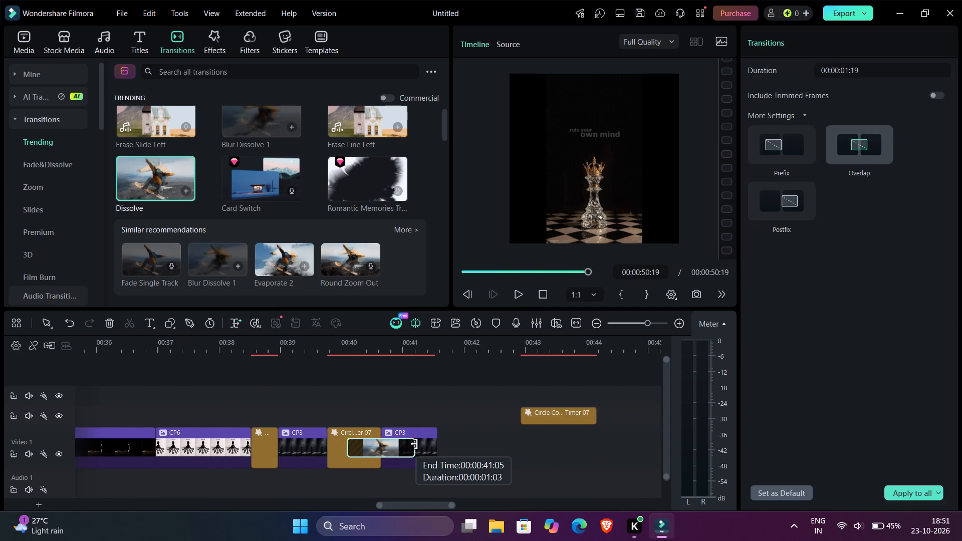
{"action": "left_click_drag", "start_coordinate": [414, 444], "coordinate": [401, 446]}
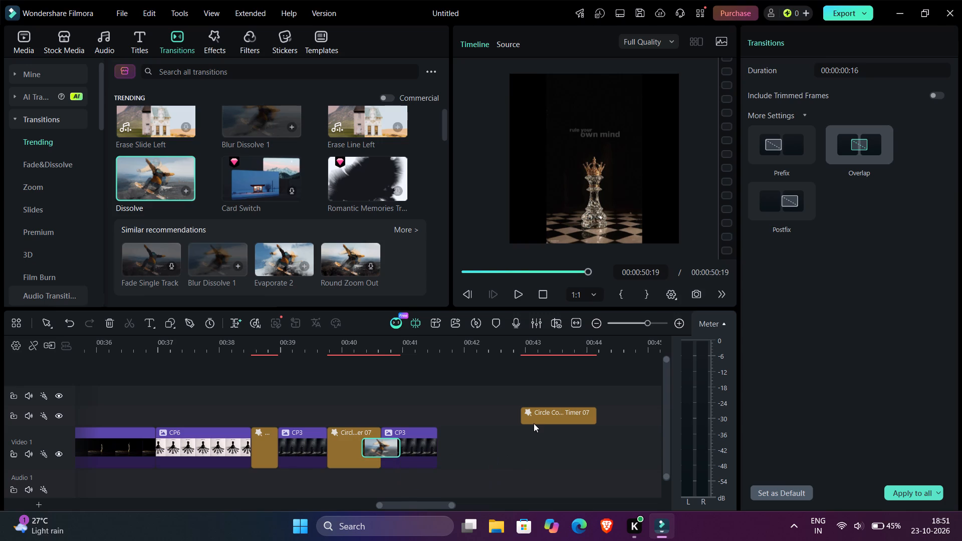
Move the CP4 clip down to the Video 1 track, starting at about 43.2 s.
{"action": "scroll", "coordinate": [534, 423], "scroll_direction": "left", "scroll_amount": 2}
{"action": "left_click_drag", "start_coordinate": [508, 410], "coordinate": [348, 468]}
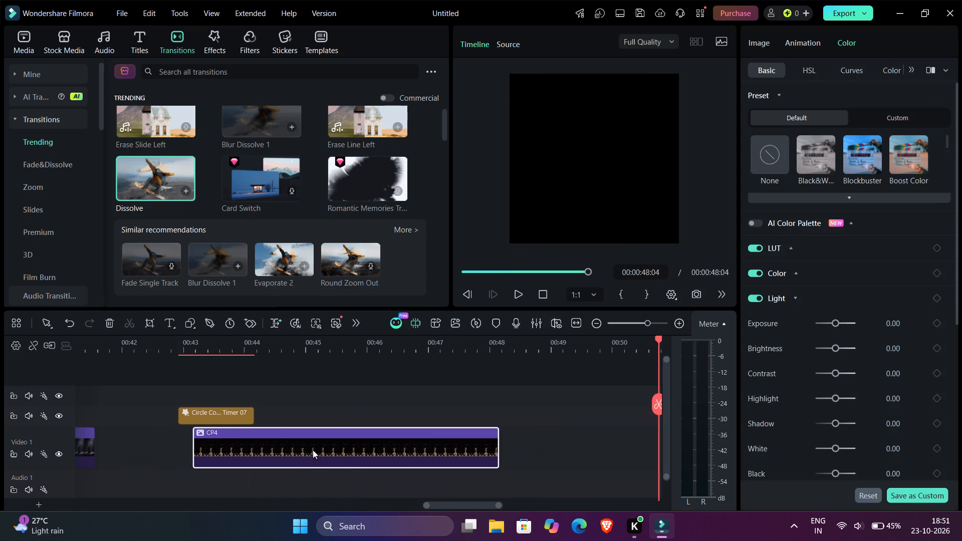
{"action": "scroll", "coordinate": [313, 414], "scroll_direction": "right", "scroll_amount": 4}
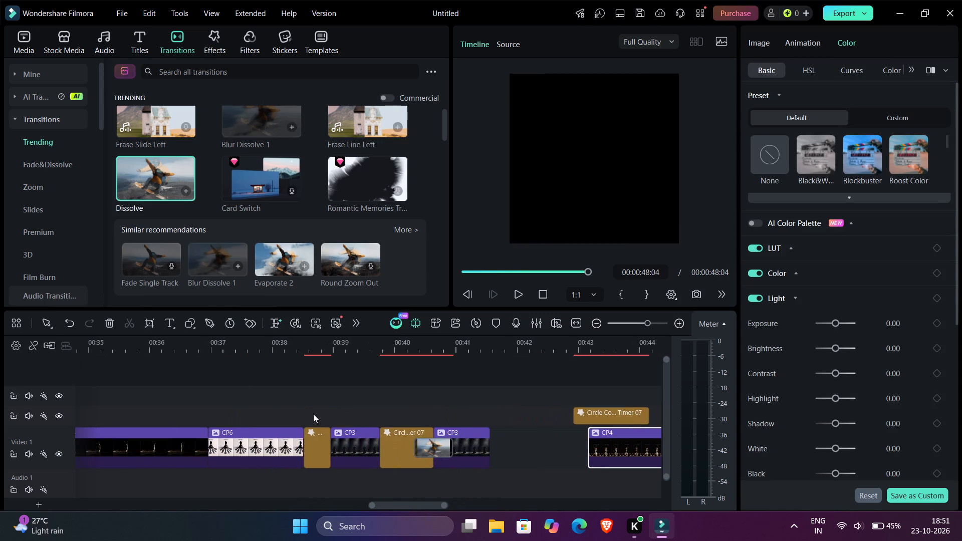